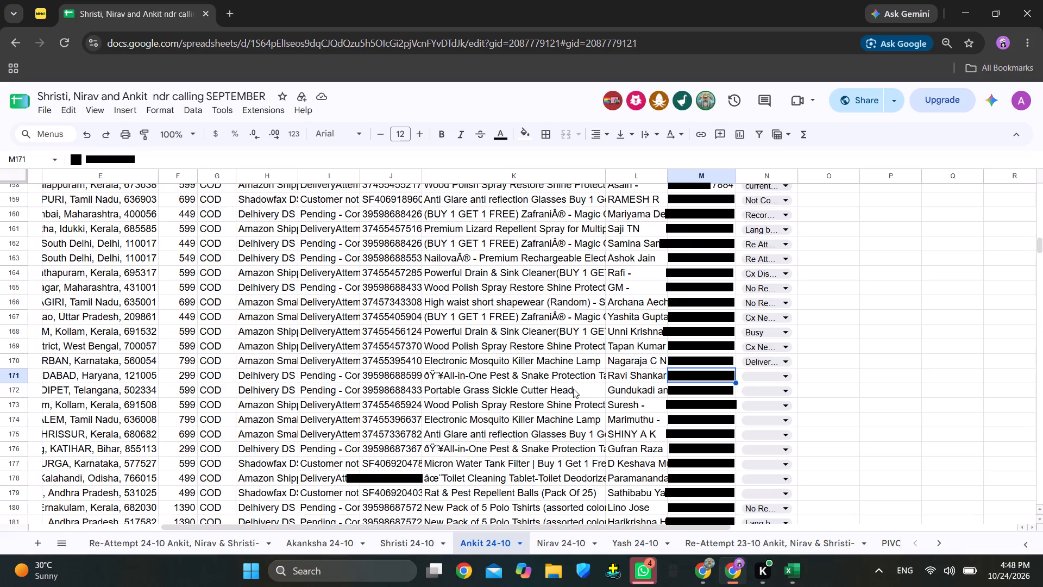
Set the remark for row 171 on the Ankit 24-10 sheet to No Response.
left_click(627, 376)
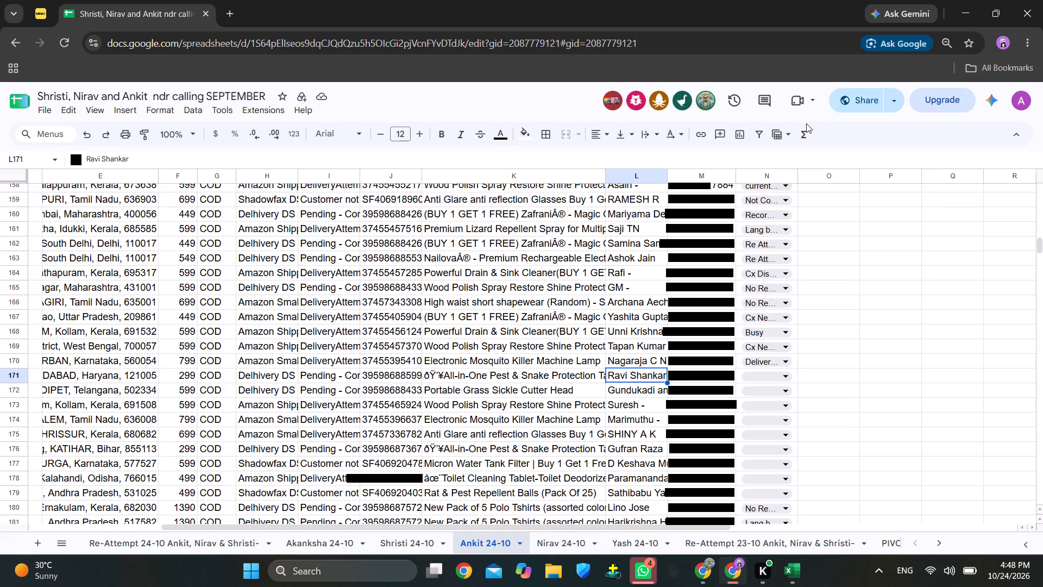
scroll(816, 265, "down", 2)
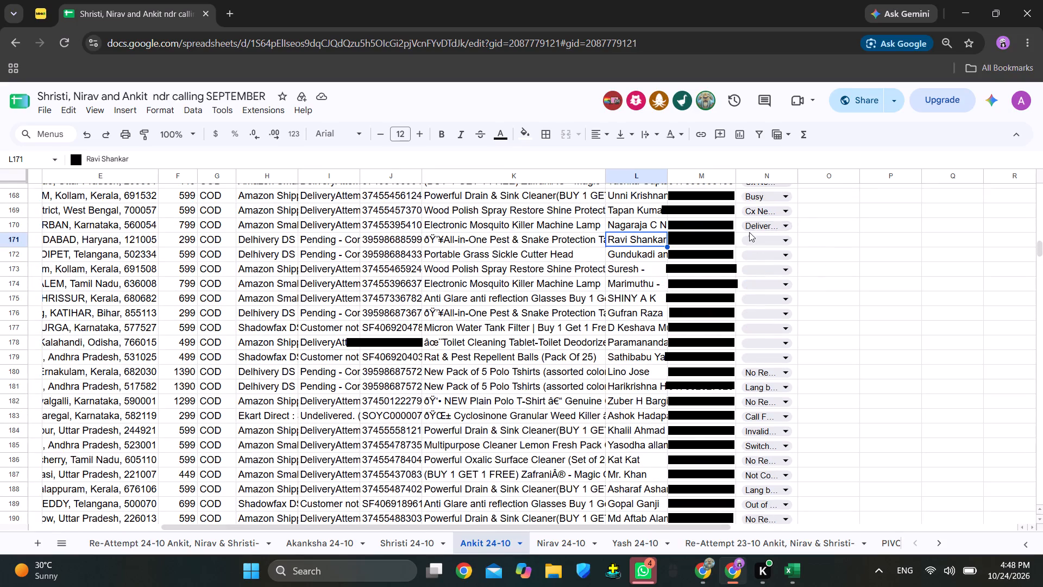
left_click(769, 241)
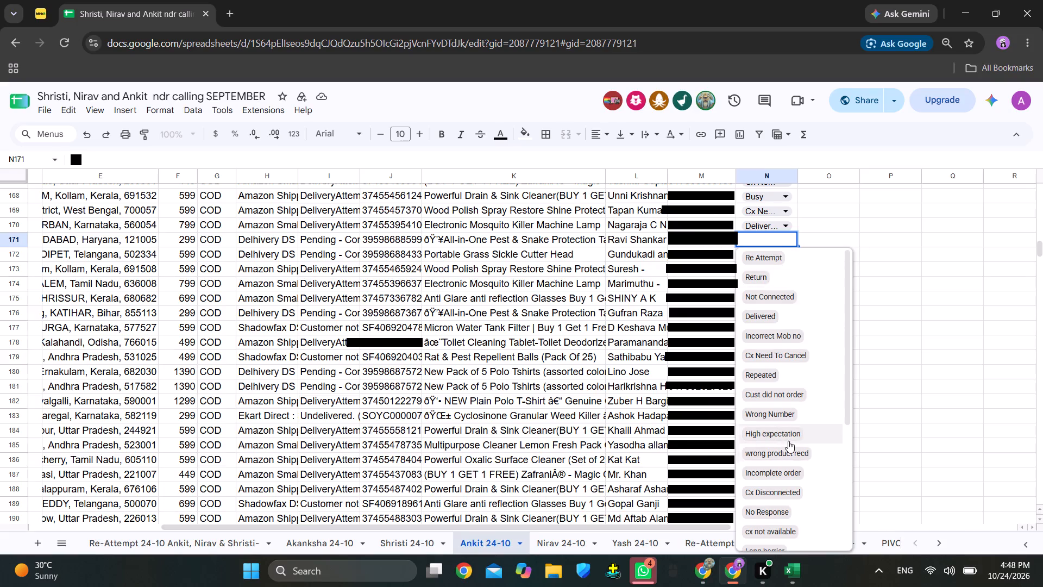
left_click(781, 511)
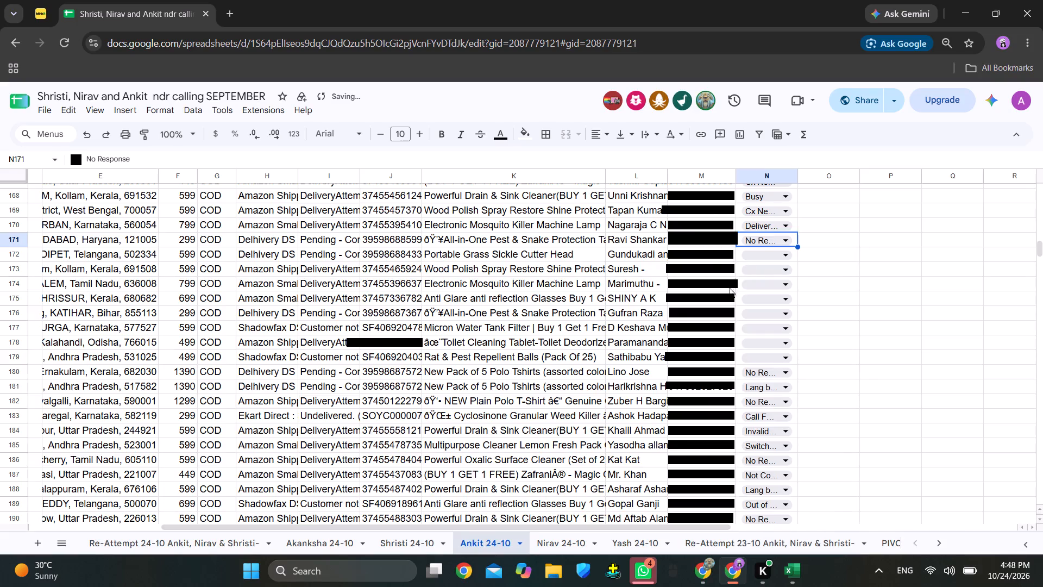
left_click(700, 256)
Create a pivot table from the Remarks column N of the Ankit 24-10 sheet, placed on the same sheet at H262.
scroll(806, 262, "up", 1)
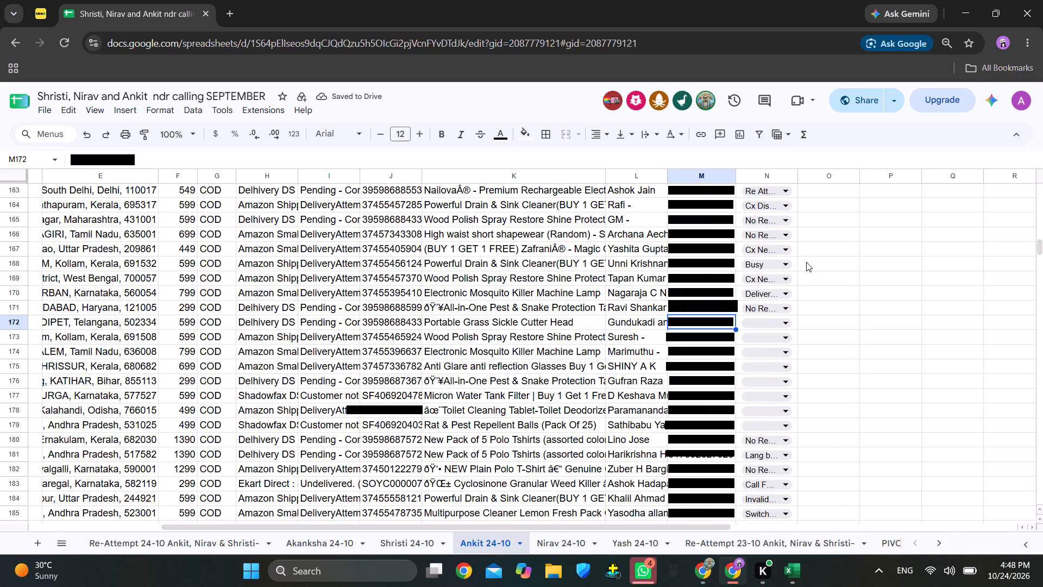
scroll(811, 275, "up", 1)
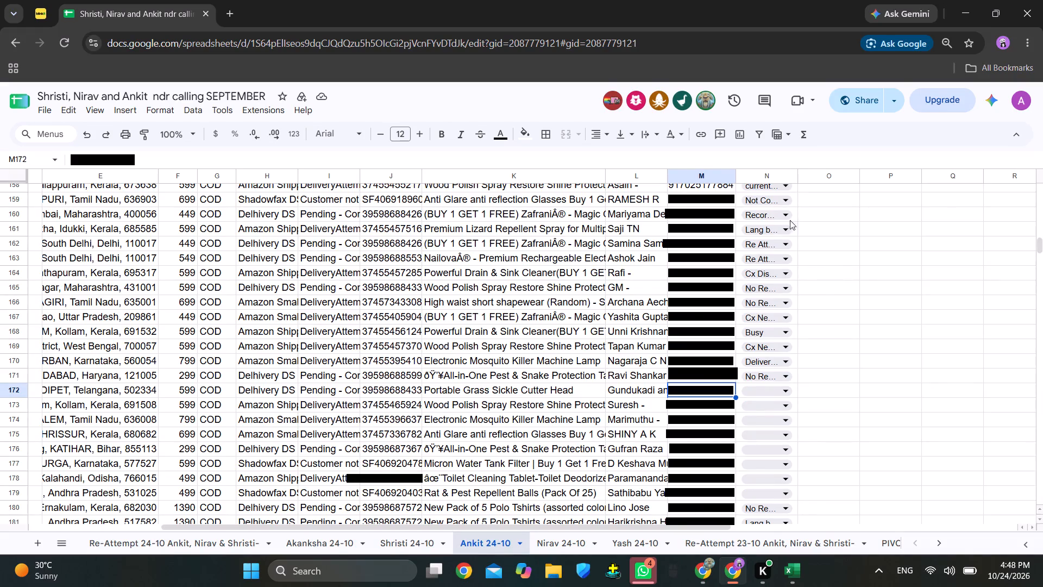
scroll(822, 218, "up", 2)
scroll(825, 219, "down", 1)
scroll(825, 219, "up", 3)
scroll(827, 219, "down", 1)
scroll(827, 219, "up", 13)
scroll(828, 216, "down", 1)
scroll(828, 216, "up", 4)
scroll(828, 213, "down", 1)
scroll(828, 213, "up", 7)
scroll(827, 206, "down", 1)
scroll(827, 205, "up", 9)
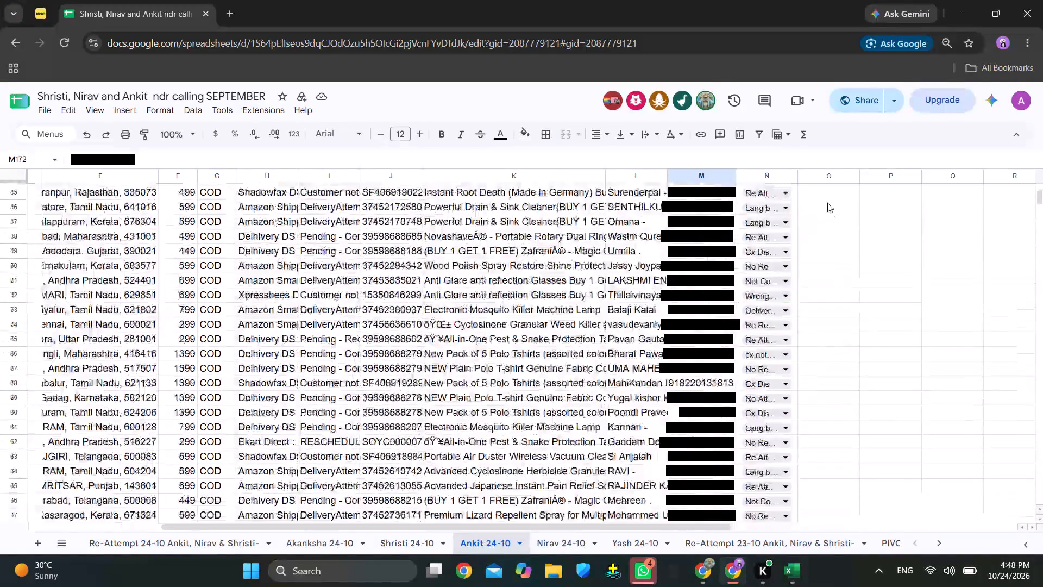
scroll(827, 203, "up", 3)
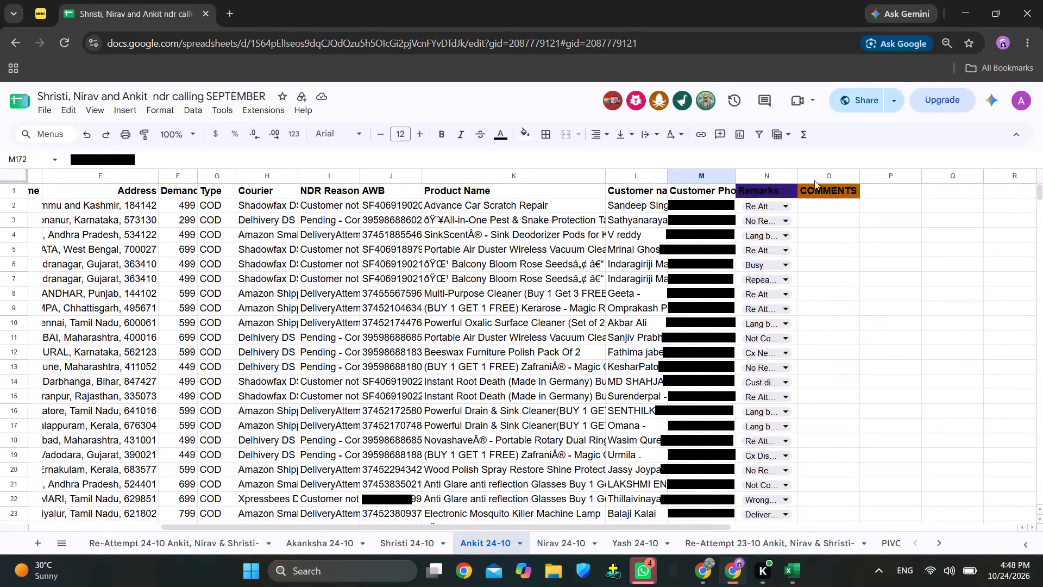
left_click(760, 176)
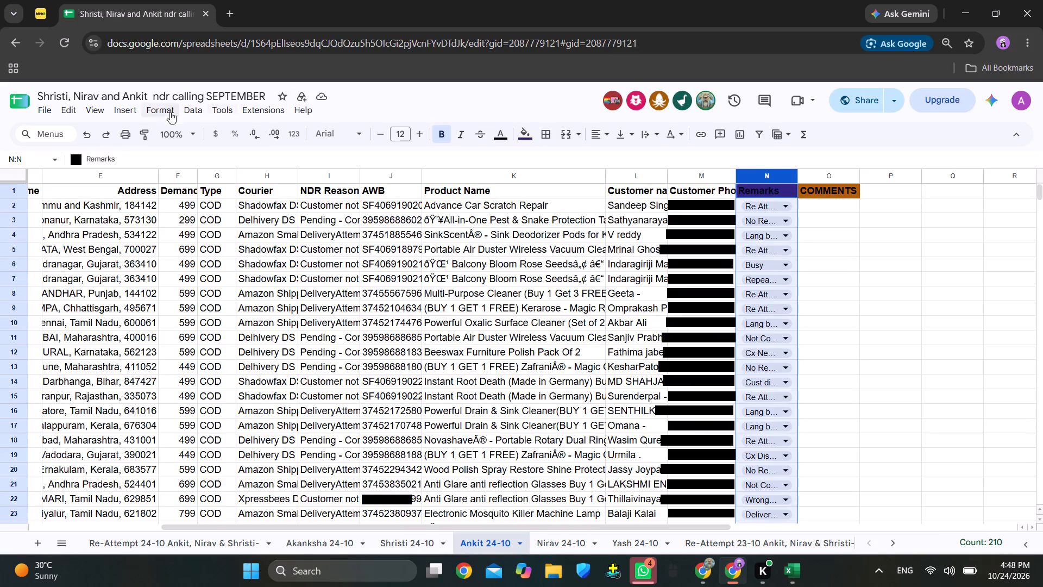
left_click(130, 113)
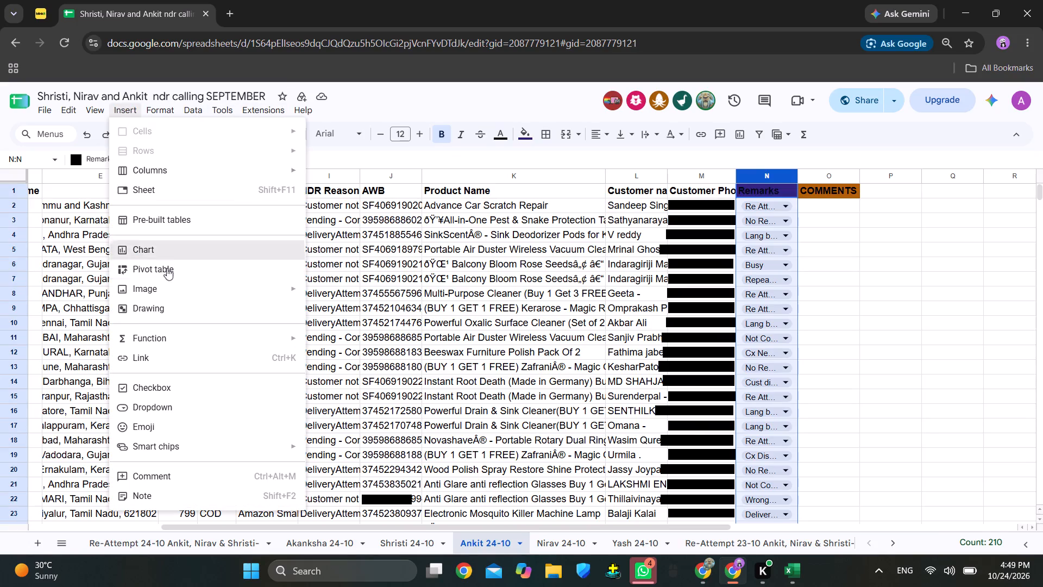
left_click(172, 271)
left_click(462, 344)
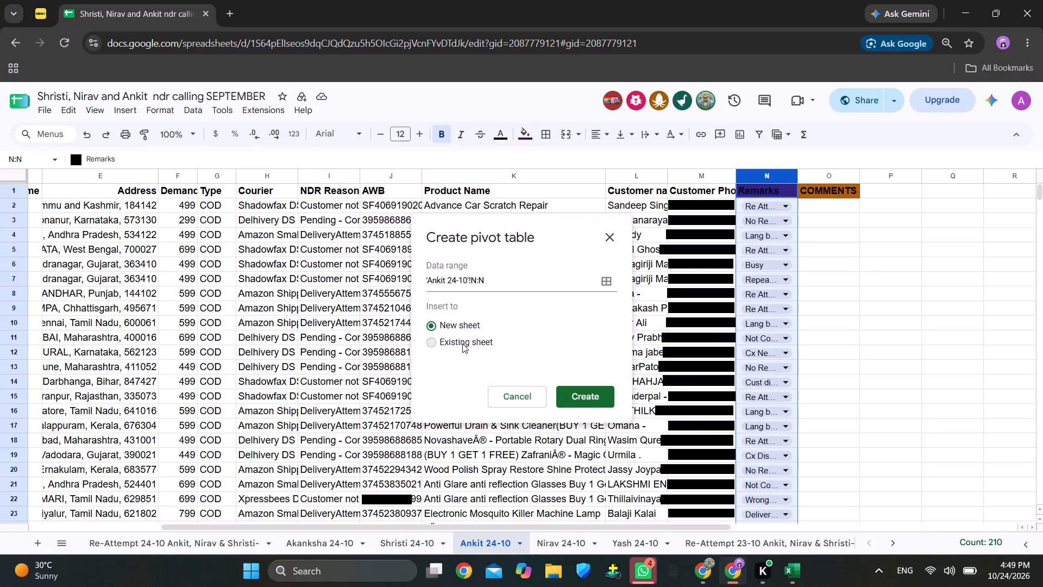
scroll(319, 402, "down", 13)
scroll(300, 404, "up", 1)
scroll(300, 404, "down", 20)
scroll(300, 404, "down", 1)
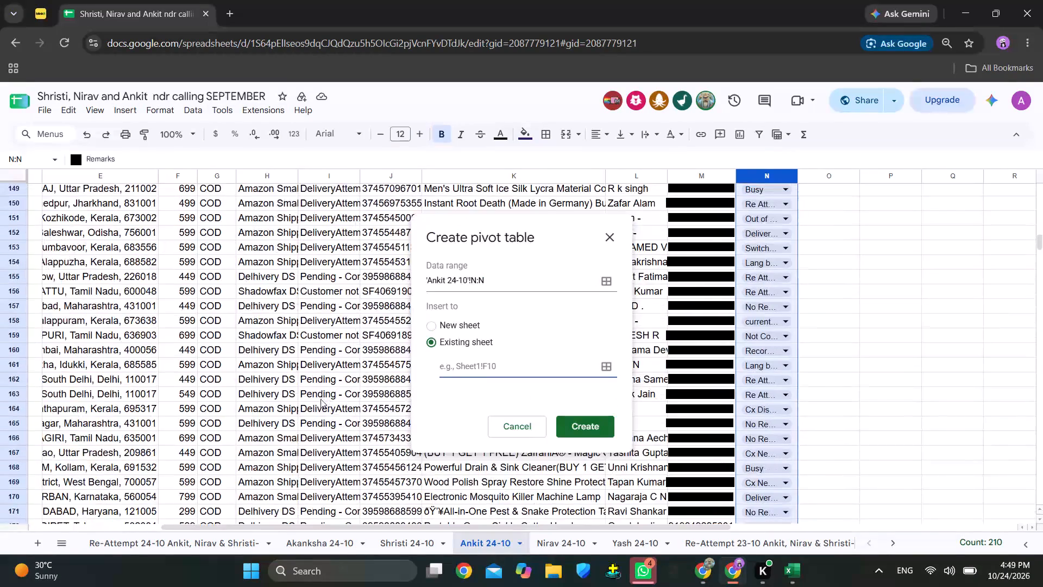
scroll(321, 399, "down", 20)
scroll(321, 399, "down", 1)
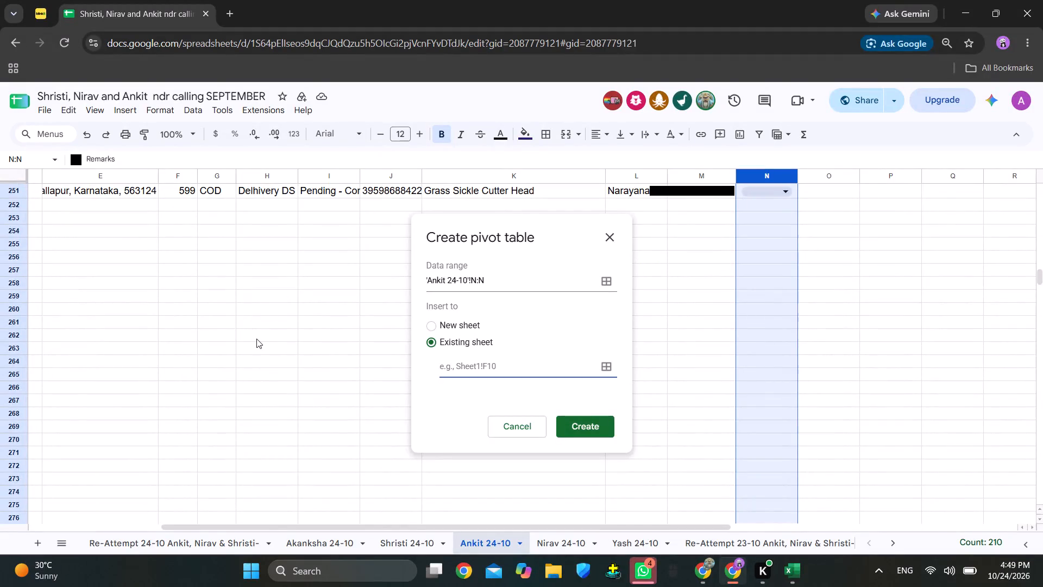
left_click(262, 338)
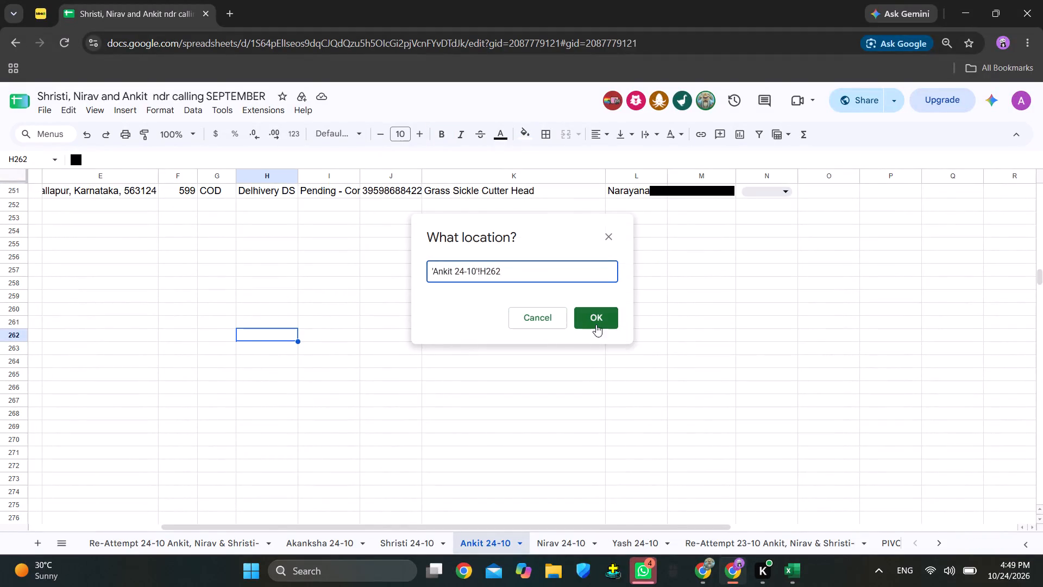
left_click(595, 320)
left_click(581, 408)
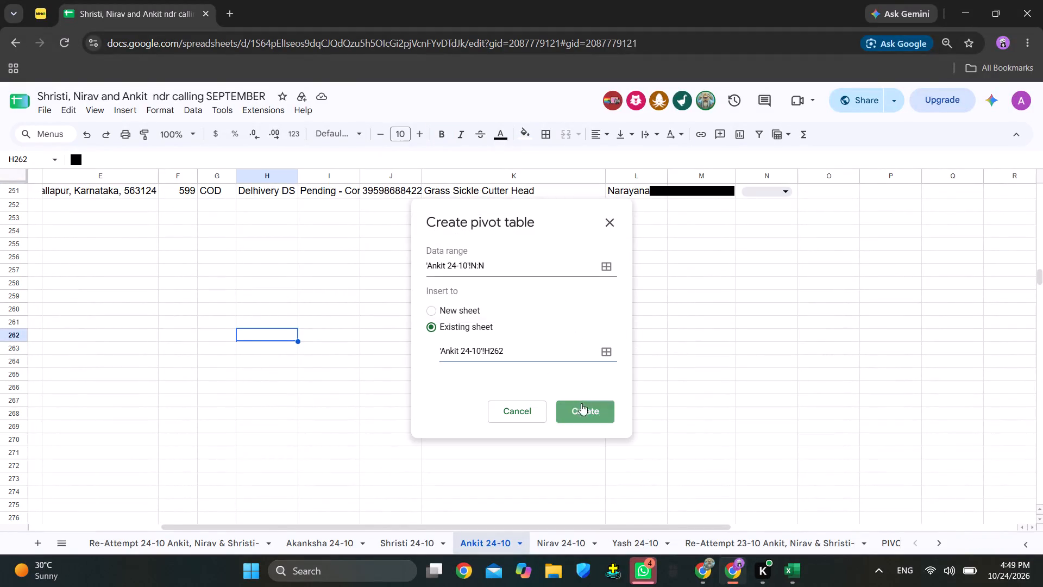
Apply the suggested layout "Count of Remarks for each Remarks" to the Ankit 24-10 pivot table and close its editor.
left_click(818, 254)
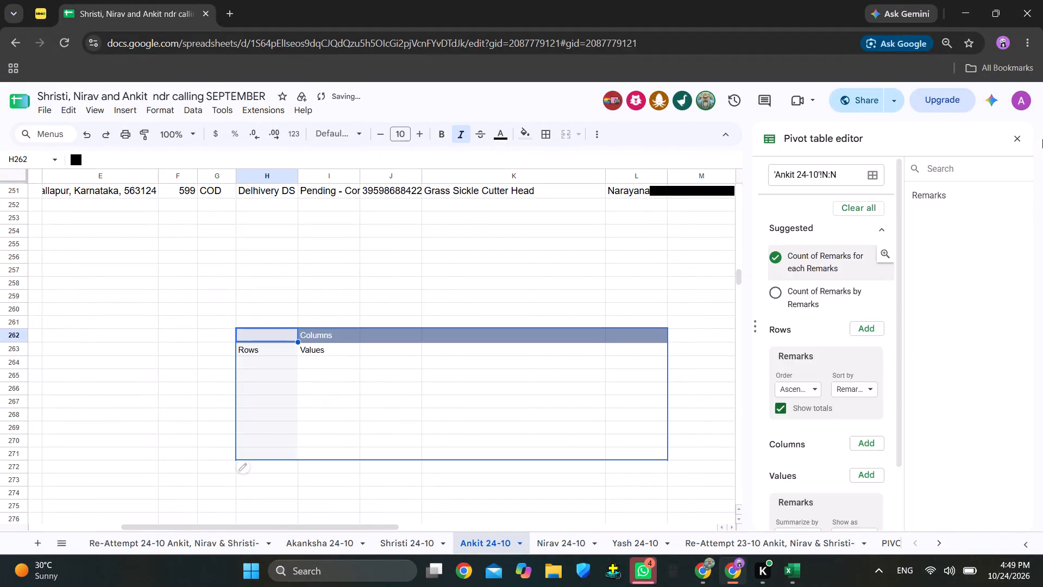
left_click(1019, 140)
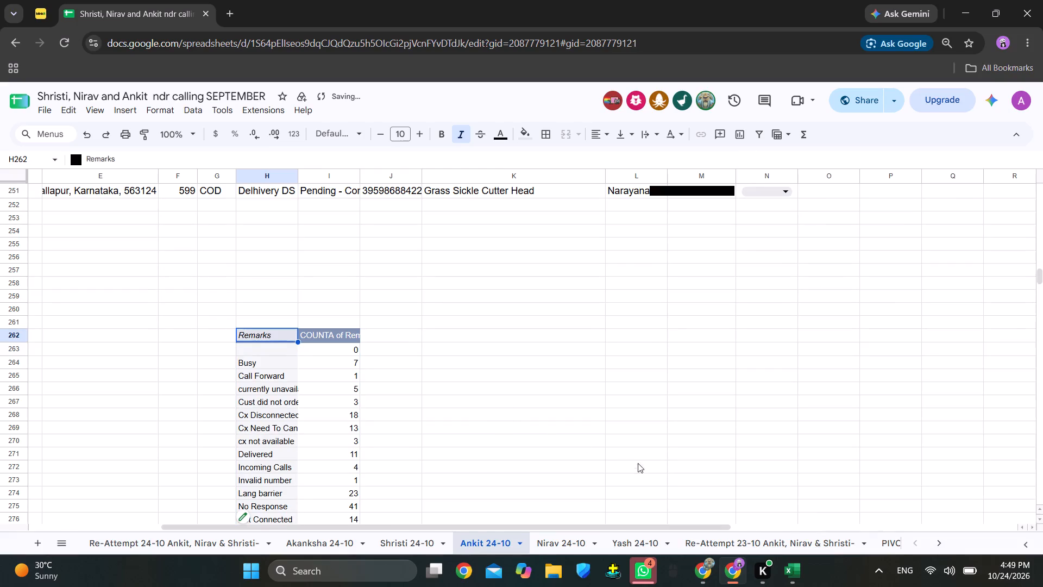
Create a pivot table from Remarks column N on the Shristi 24-10 sheet at Q15, copying the sheet name from the location reference.
left_click(399, 539)
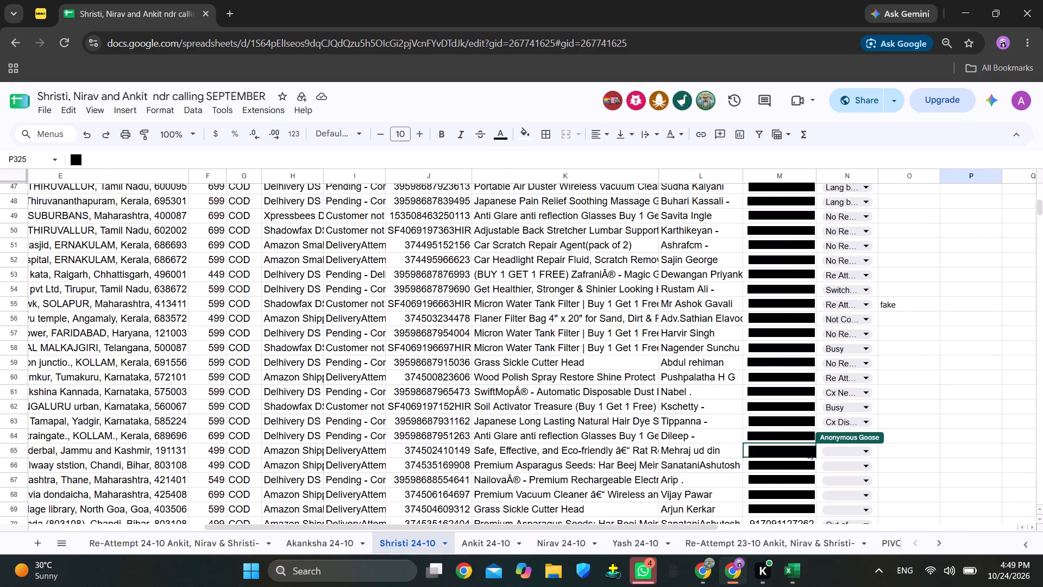
scroll(899, 394, "down", 2)
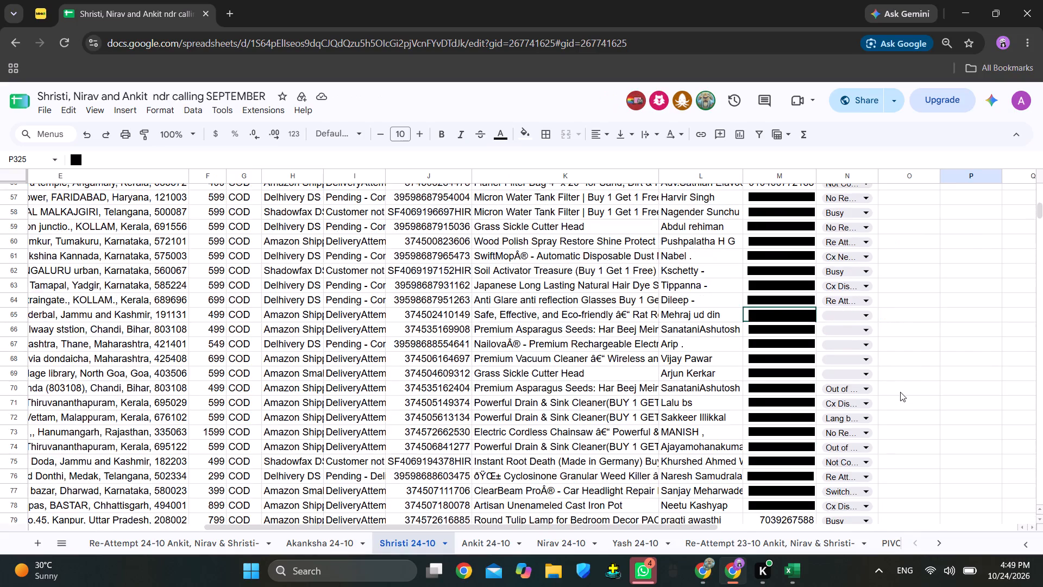
scroll(979, 292, "up", 20)
scroll(979, 292, "up", 5)
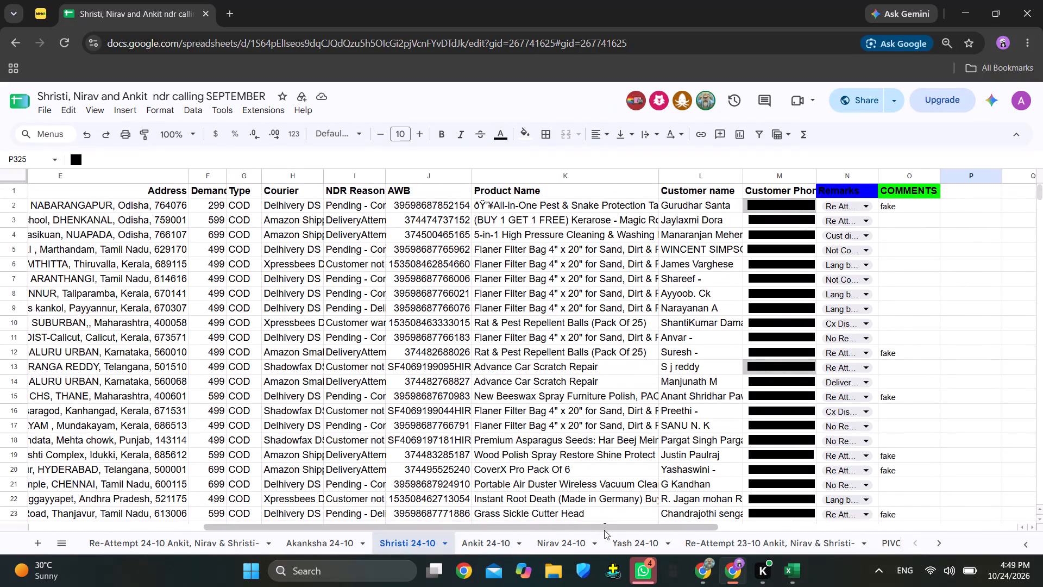
left_click_drag(616, 527, 726, 530)
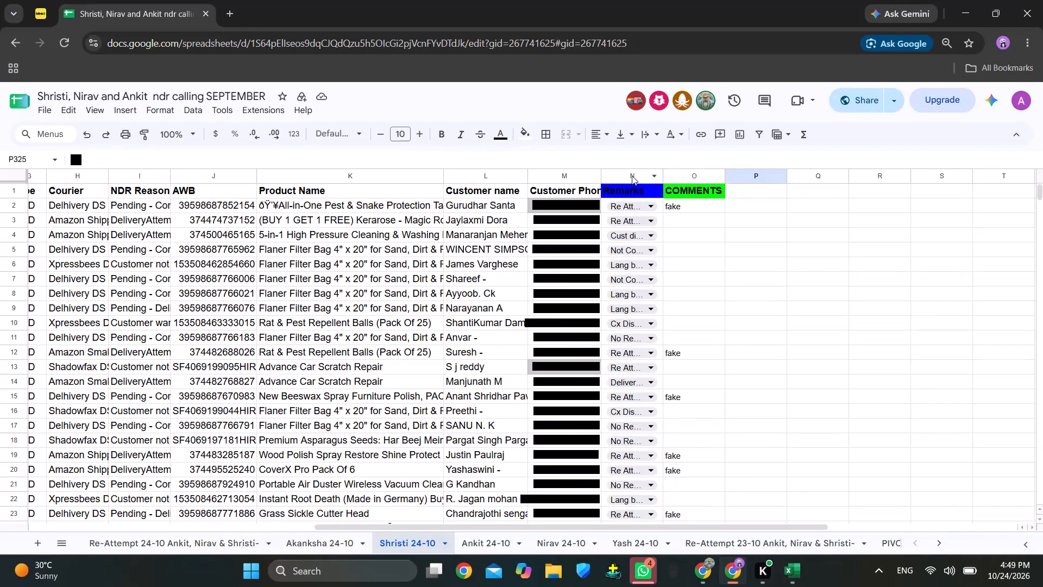
left_click(632, 176)
left_click(128, 110)
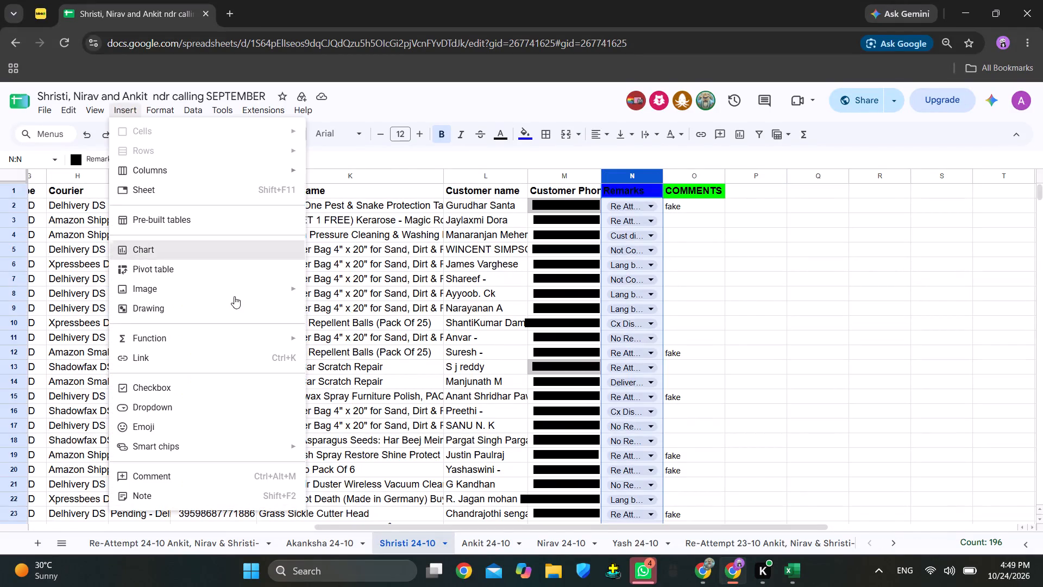
left_click(167, 271)
left_click(456, 346)
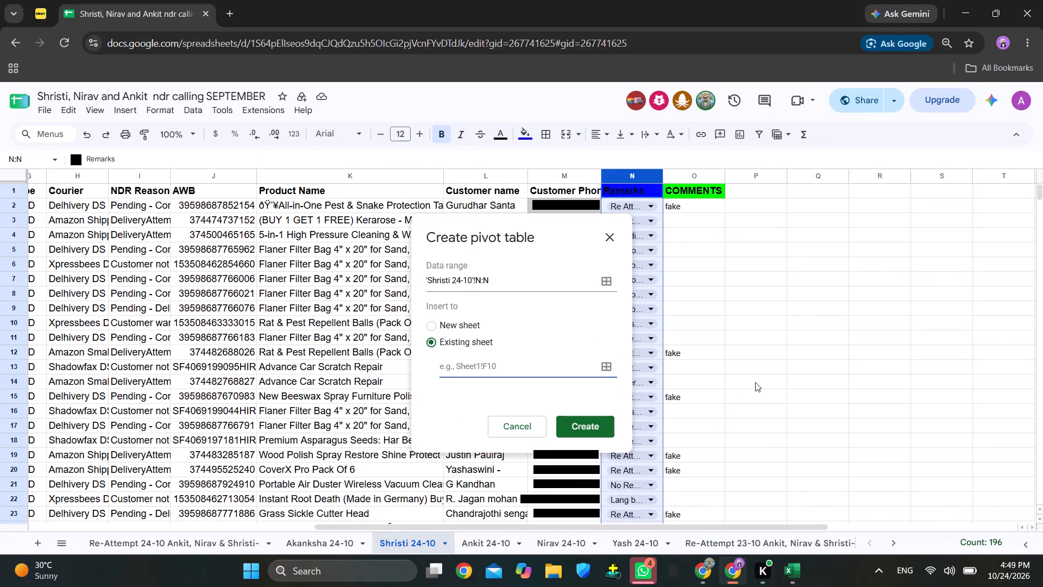
left_click(816, 395)
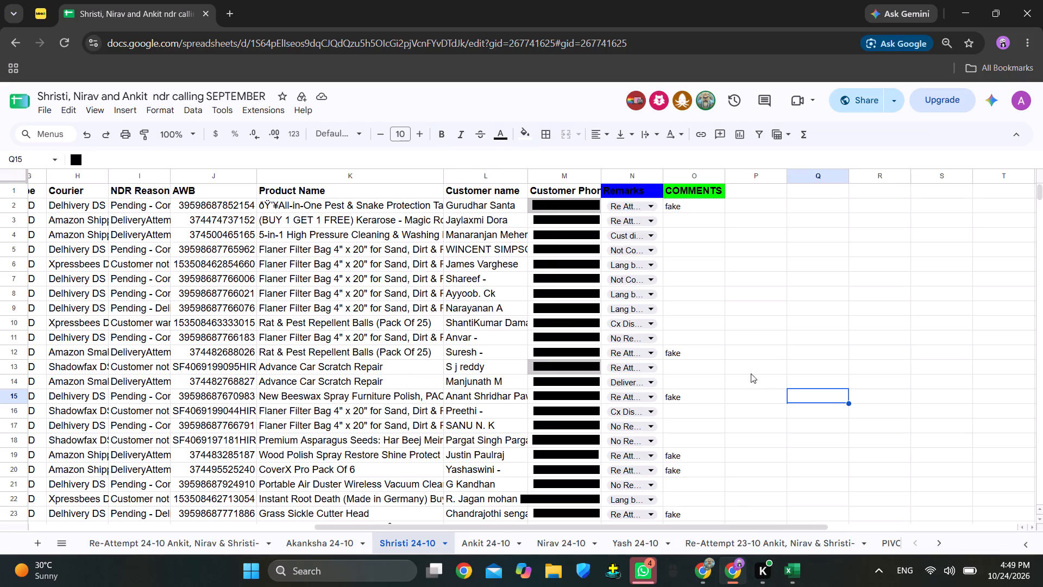
left_click_drag(479, 278, 472, 278)
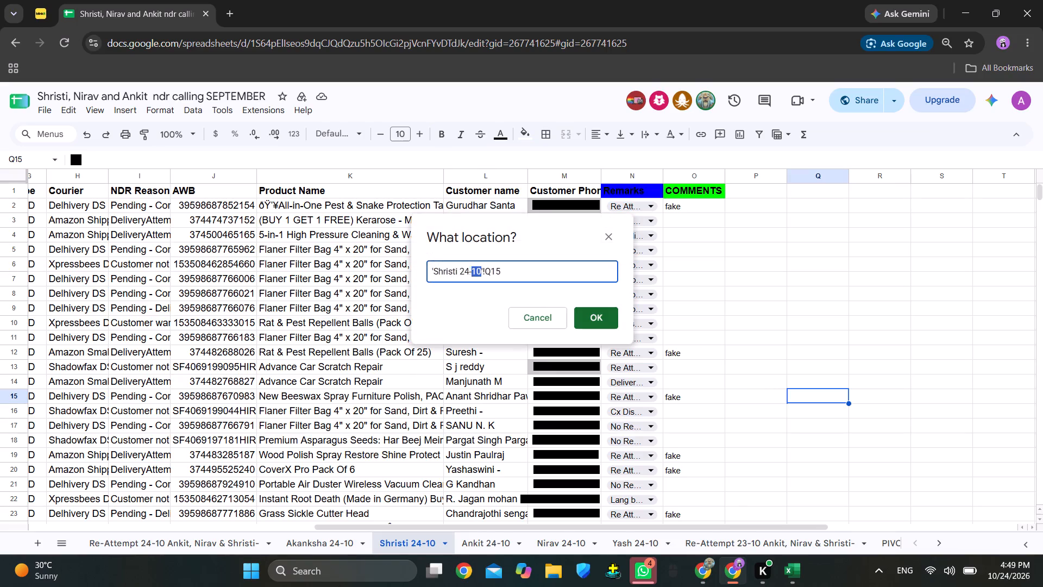
left_click_drag(472, 278, 435, 280)
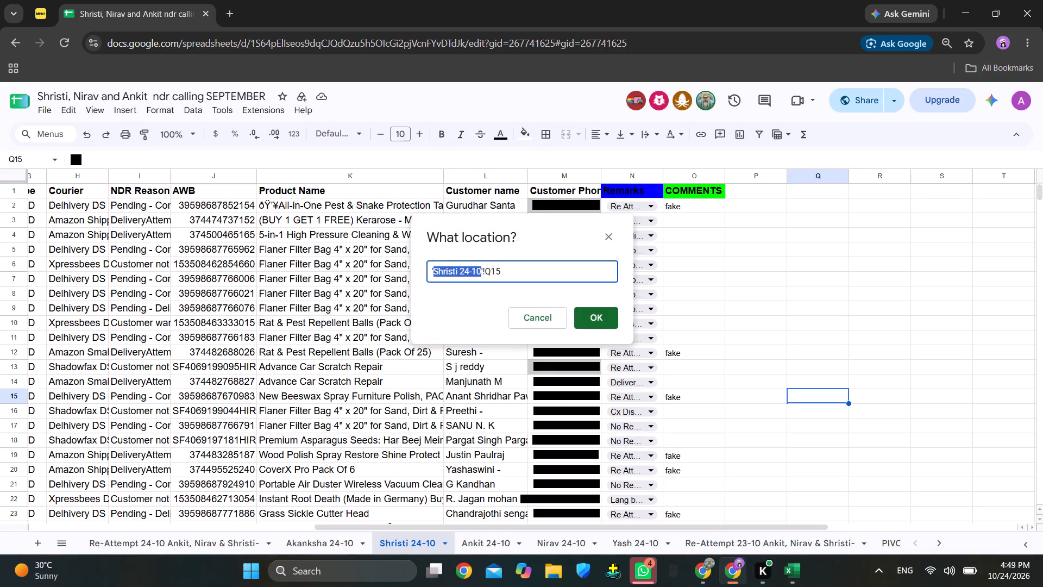
key("ctrl+c")
left_click(596, 320)
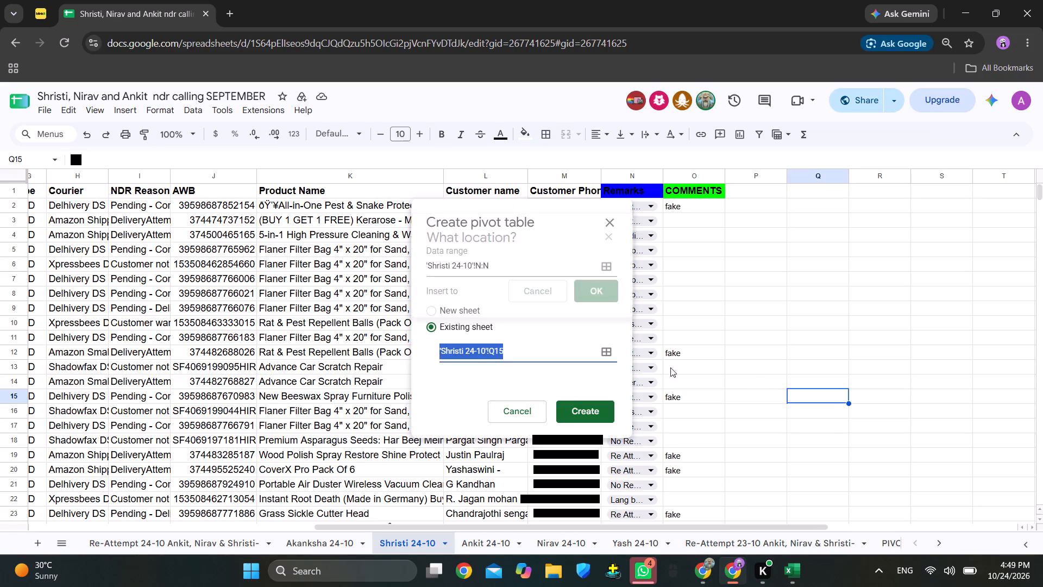
left_click(592, 419)
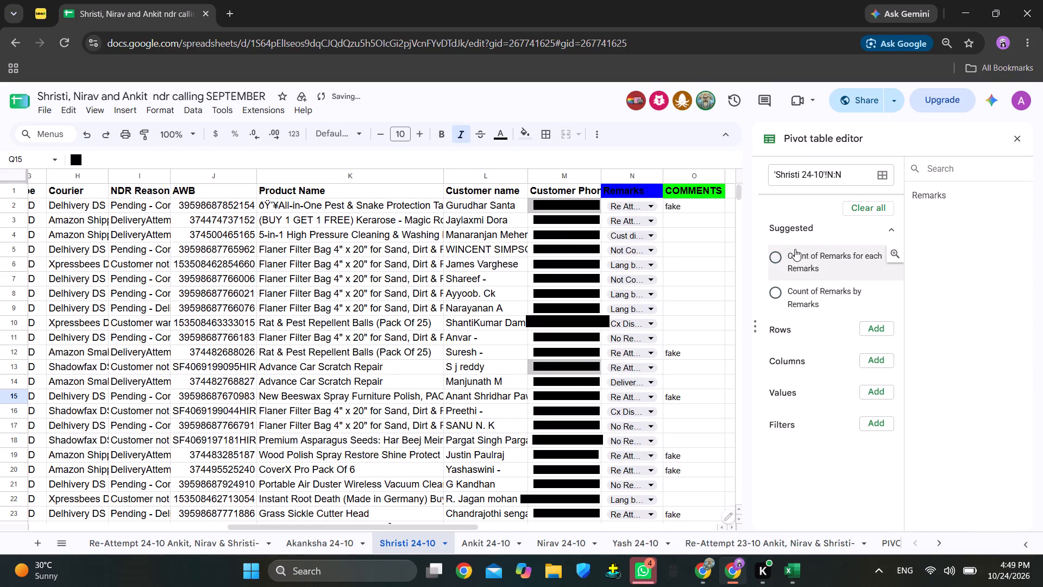
Apply the suggested layout "Count of Remarks for each Remarks" to the Shristi 24-10 pivot table and close its editor.
left_click(795, 257)
left_click(1014, 138)
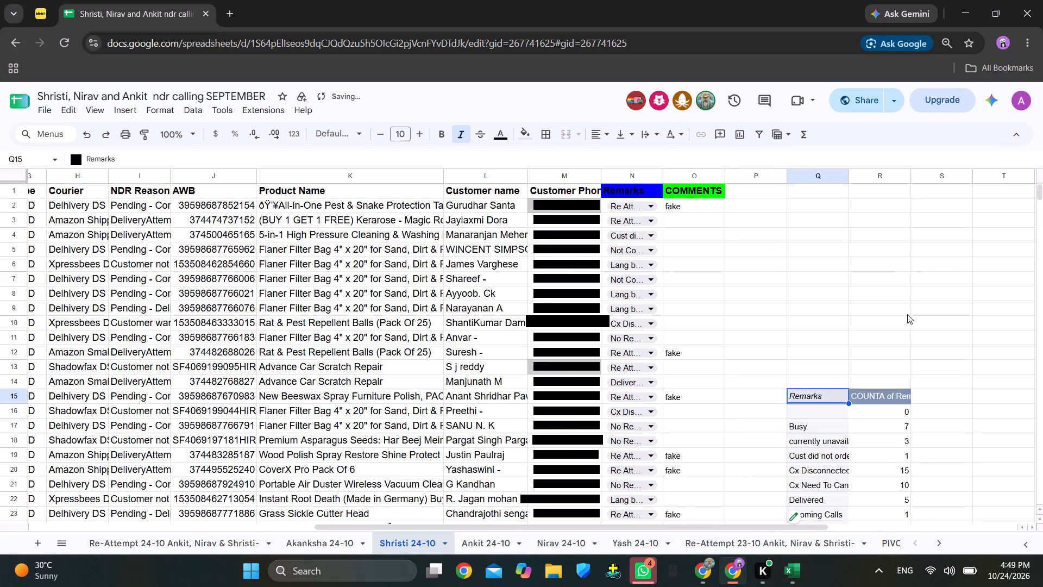
Replace the pivot table's header in Q15 with the copied sheet name, Shristi 24-10.
double_click(93, 160)
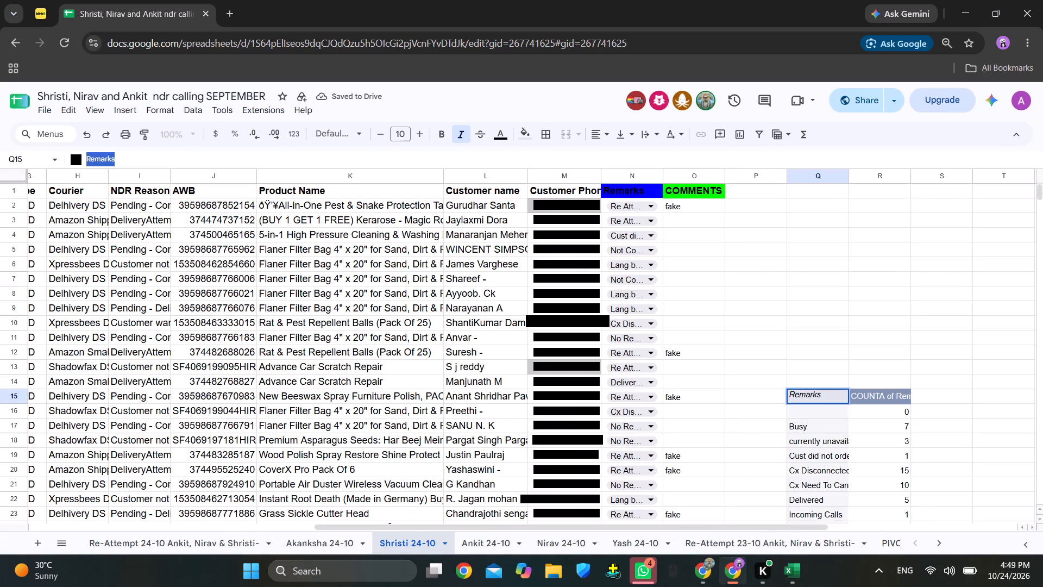
key("ctrl+v")
scroll(893, 321, "down", 3)
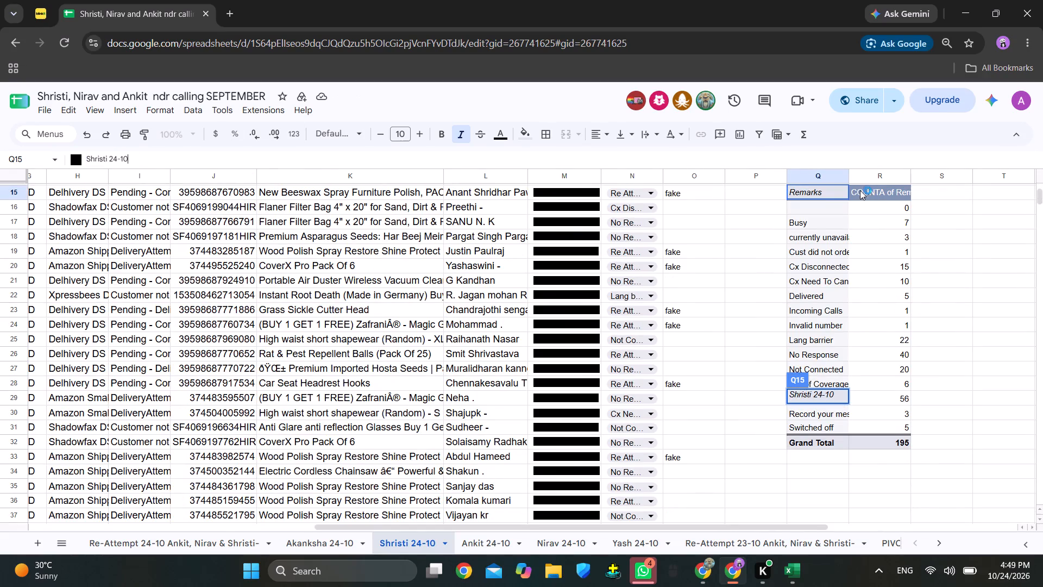
left_click(828, 193)
Widen columns Q and R to make more room for the pivot table's remark labels and the COUNTA of Remarks header.
left_click_drag(847, 174, 852, 174)
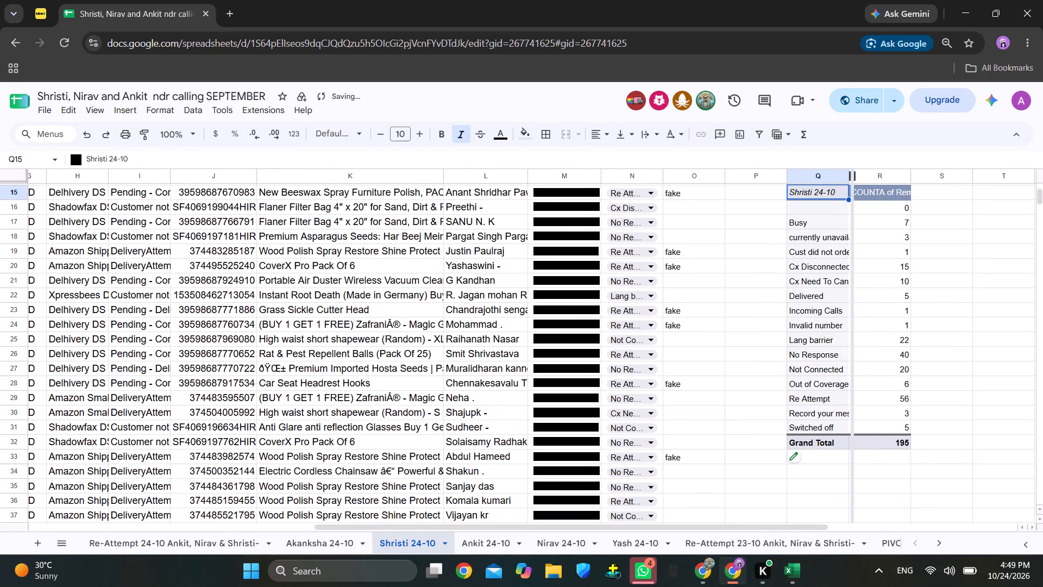
left_click_drag(852, 174, 859, 174)
left_click_drag(925, 173, 939, 173)
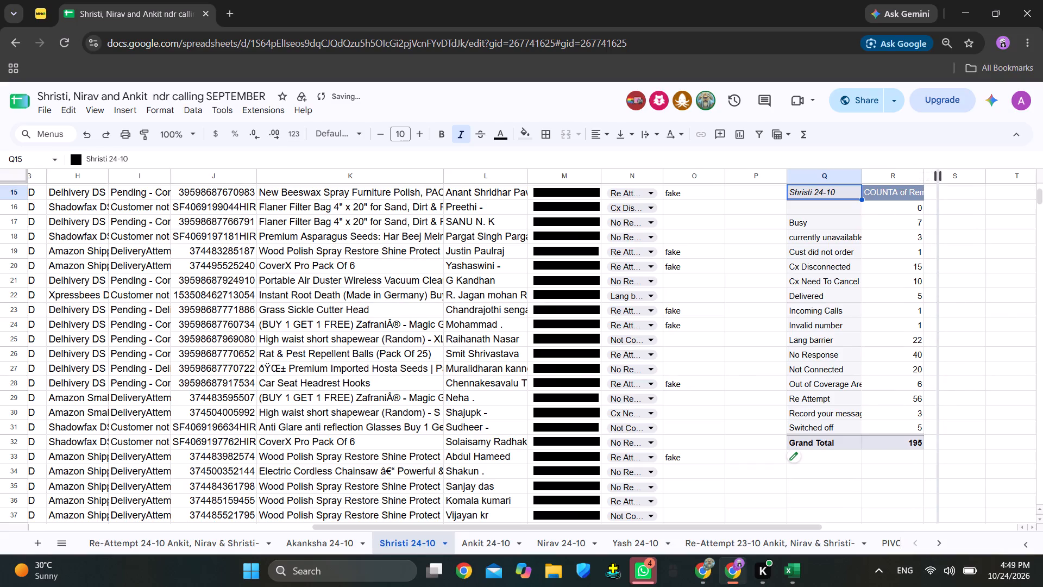
left_click_drag(939, 173, 940, 173)
left_click_drag(939, 173, 947, 174)
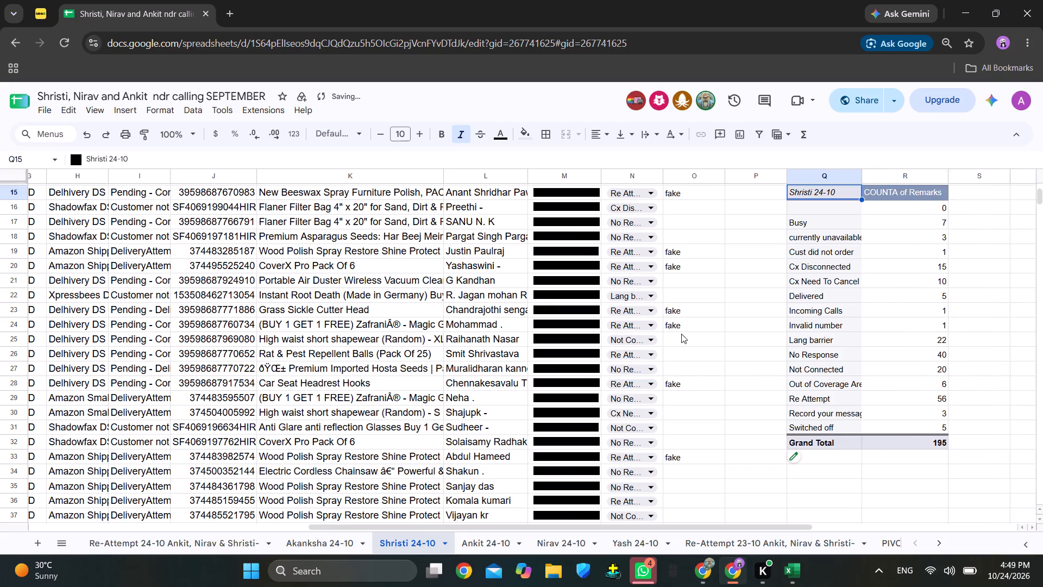
Look through the Shristi 24-10 sheet's remark rows to the end of the data and its pivot table.
left_click(489, 546)
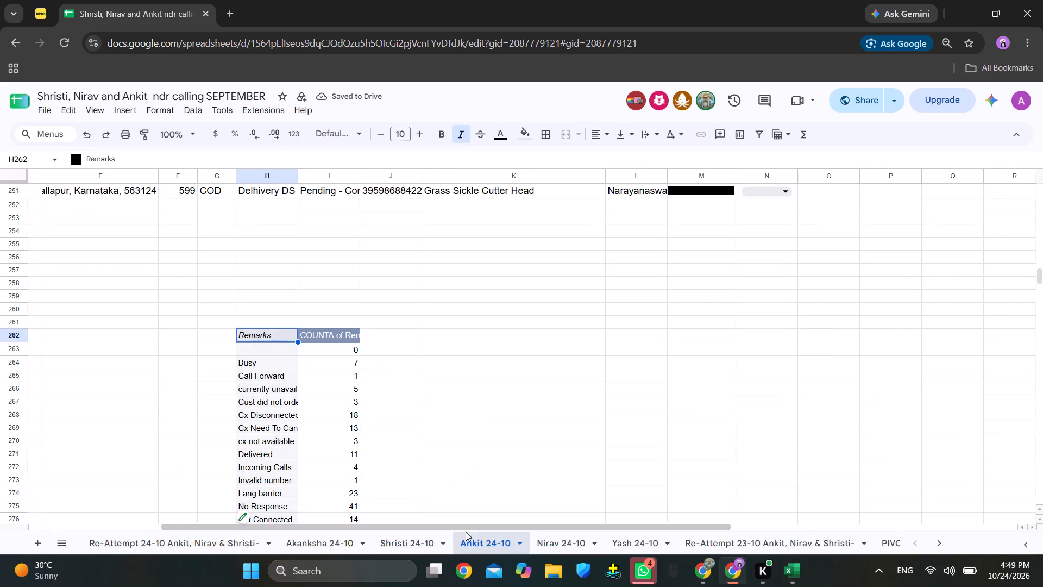
left_click(416, 547)
scroll(701, 336, "down", 14)
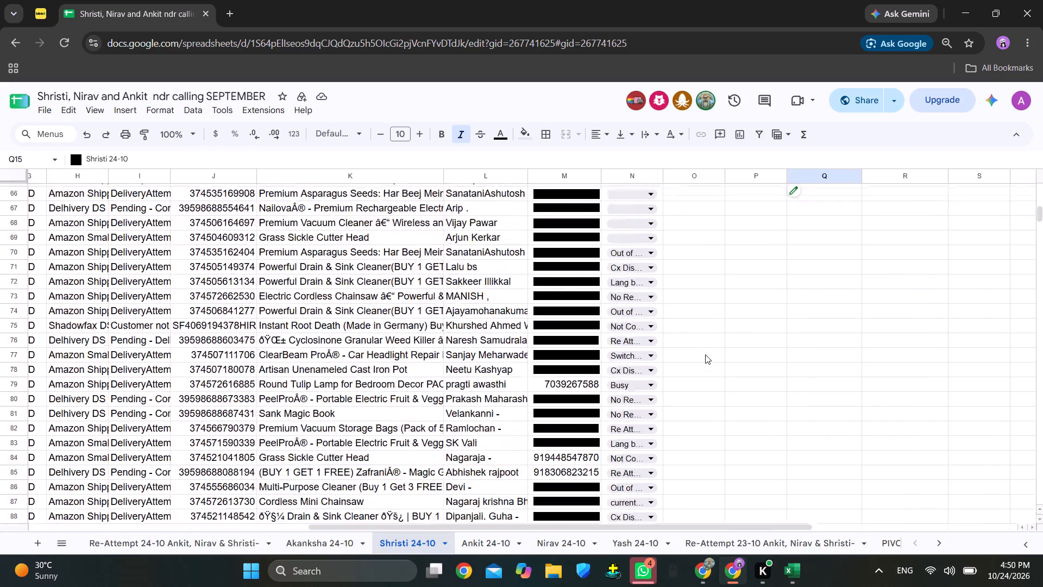
scroll(705, 354, "down", 20)
scroll(705, 354, "down", 8)
scroll(719, 370, "up", 1)
scroll(720, 370, "down", 9)
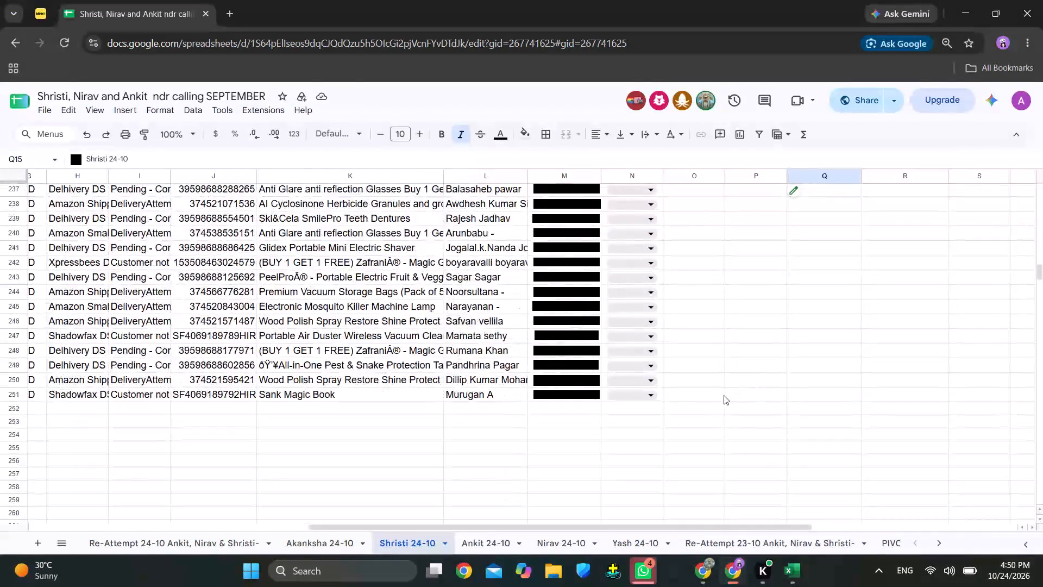
scroll(724, 395, "down", 13)
left_click(981, 472)
scroll(893, 401, "up", 15)
scroll(789, 324, "down", 1)
scroll(789, 324, "up", 5)
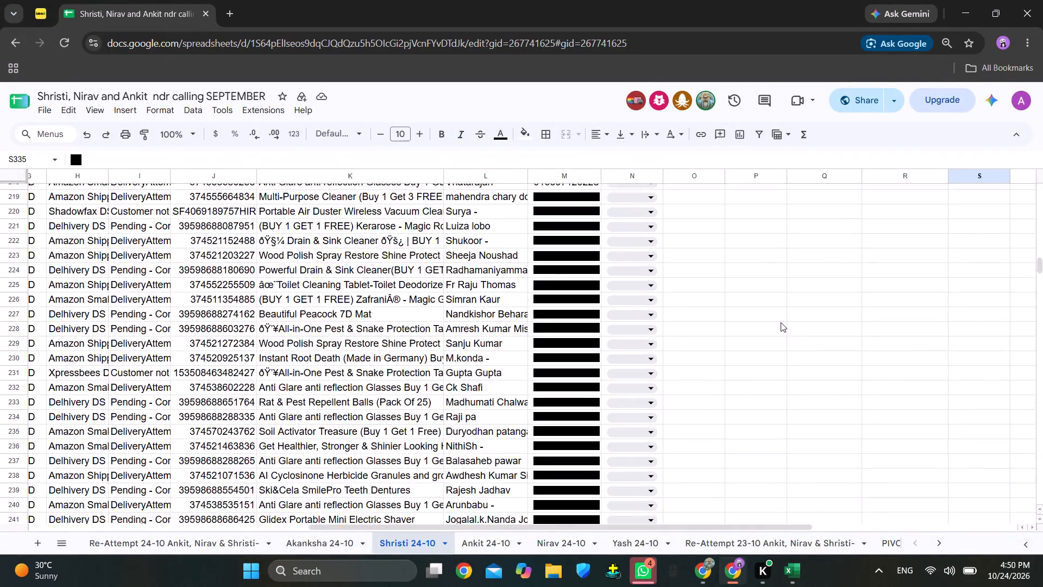
scroll(781, 322, "up", 20)
scroll(781, 322, "up", 20)
scroll(781, 322, "up", 3)
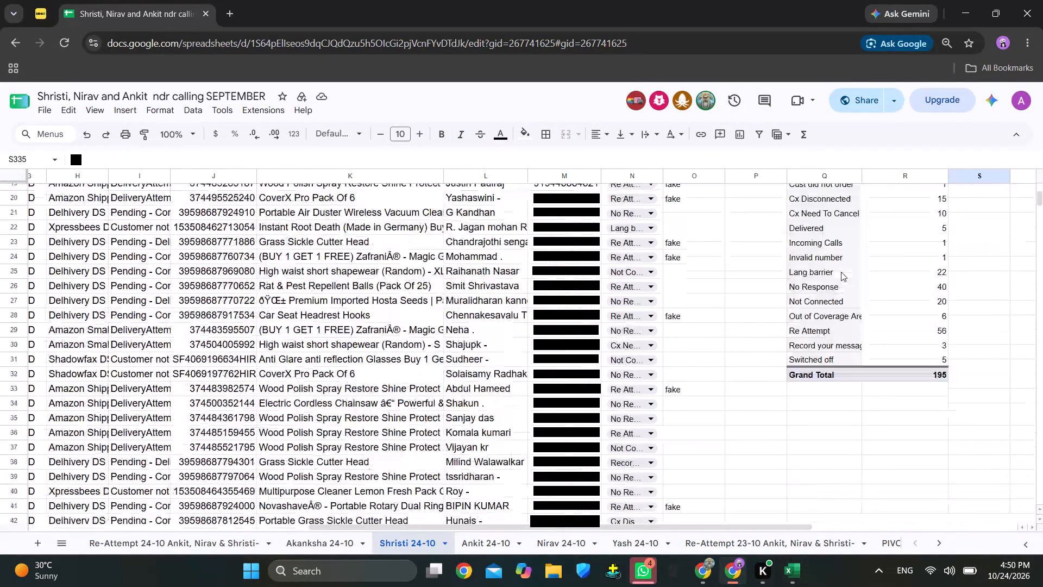
scroll(841, 272, "up", 1)
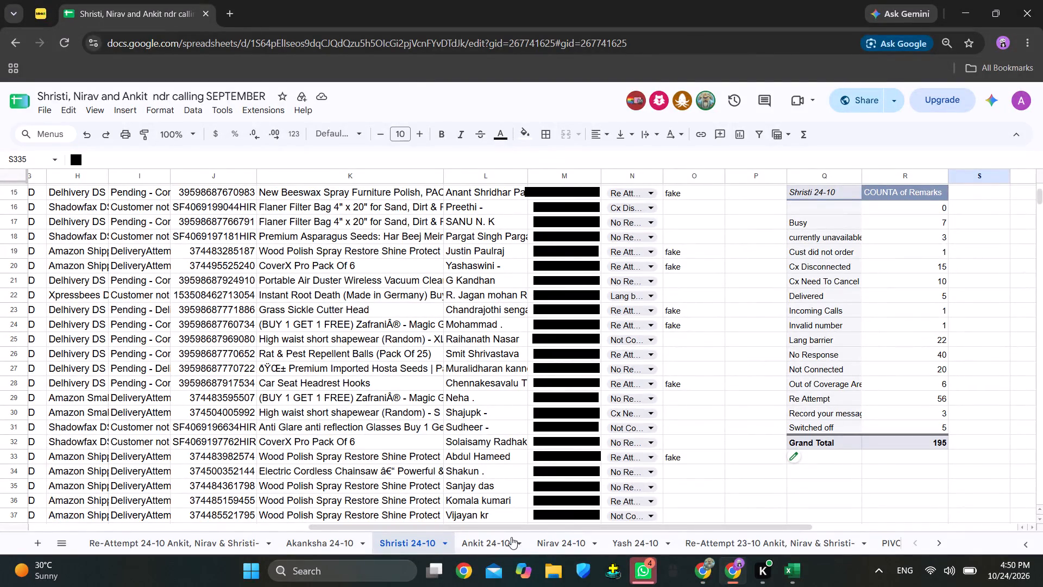
Replace the Remarks header in H262 of the Ankit 24-10 sheet's pivot table with Ankit.
left_click(477, 549)
scroll(586, 385, "down", 1)
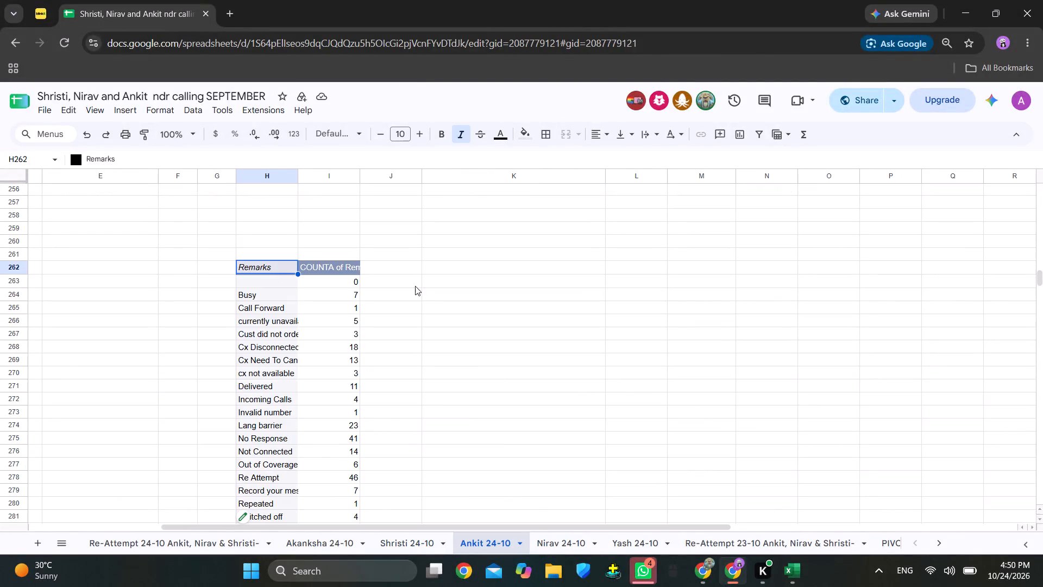
scroll(416, 288, "down", 1)
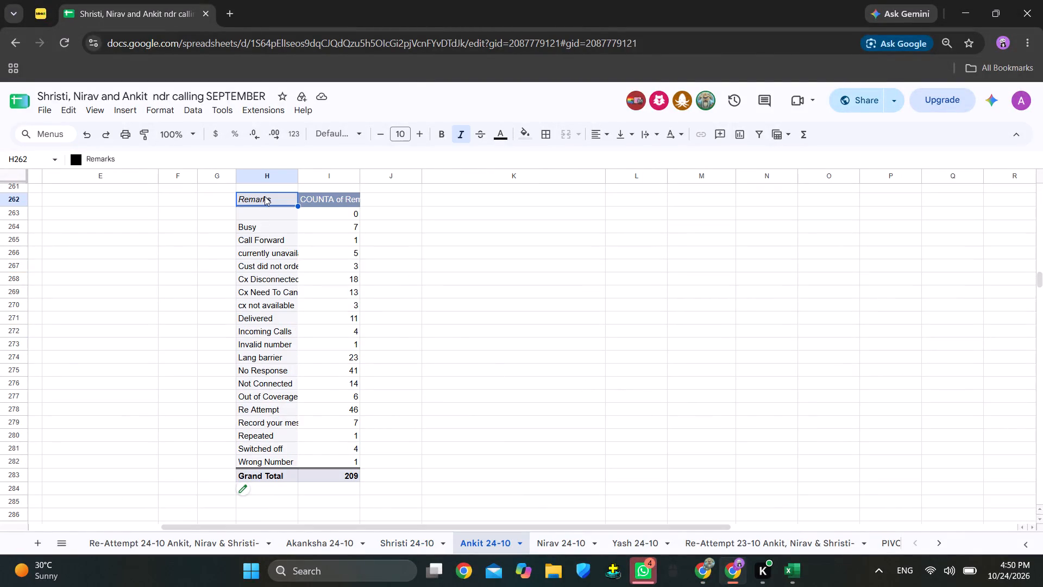
double_click(103, 157)
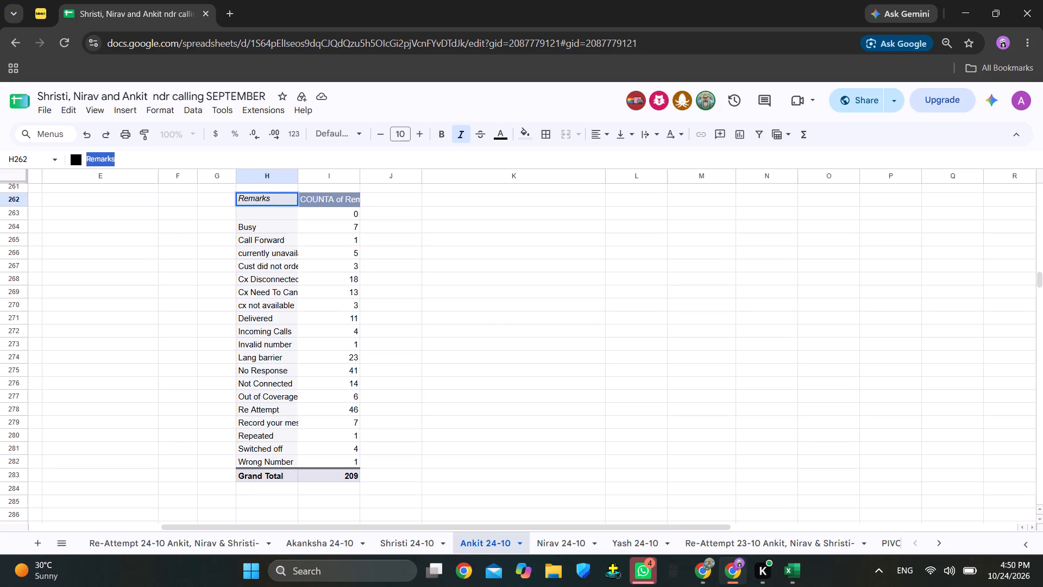
key("shift+a")
key("n")
key("k")
key("i")
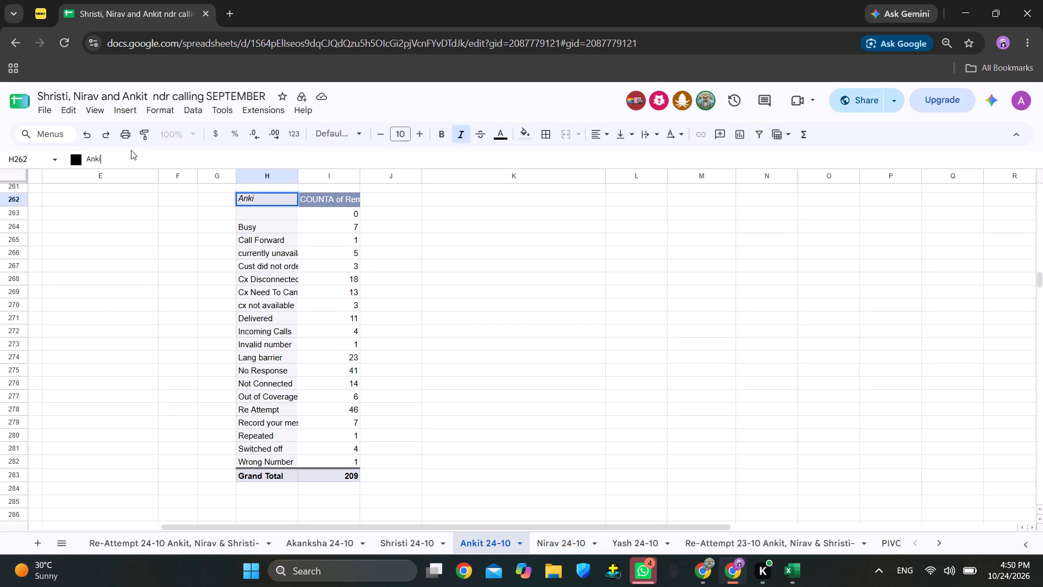
key("t")
left_click(198, 200)
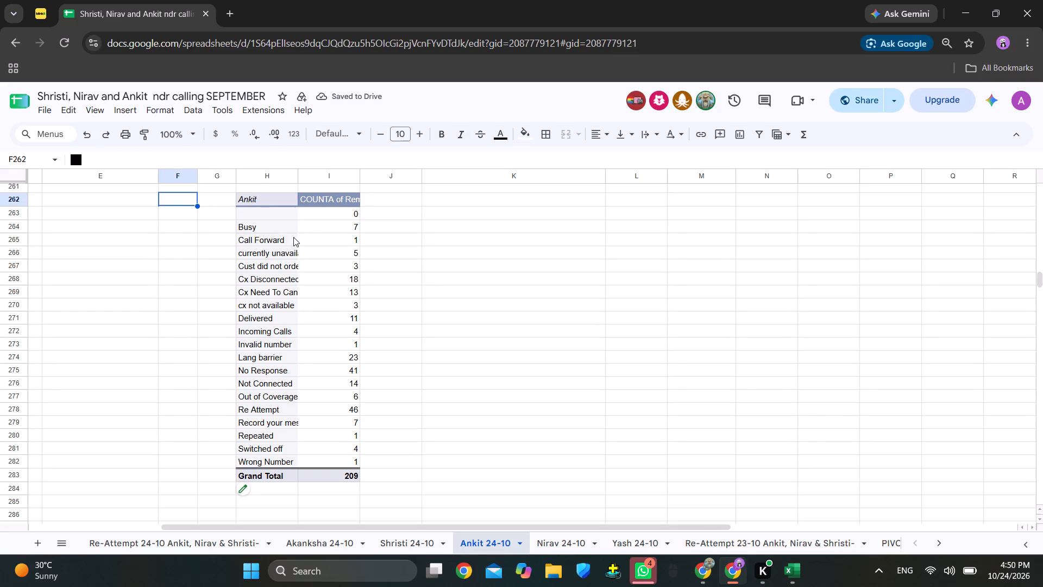
Widen columns H and I on the Ankit 24-10 sheet to make room for the remark labels and the COUNTA of Remarks header.
left_click_drag(299, 176, 315, 177)
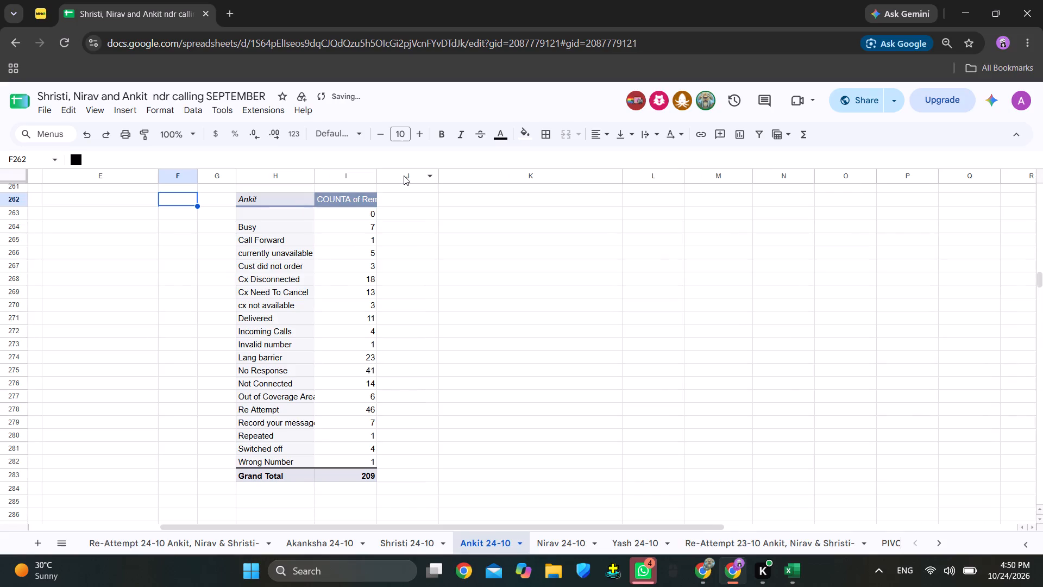
left_click_drag(377, 173, 393, 173)
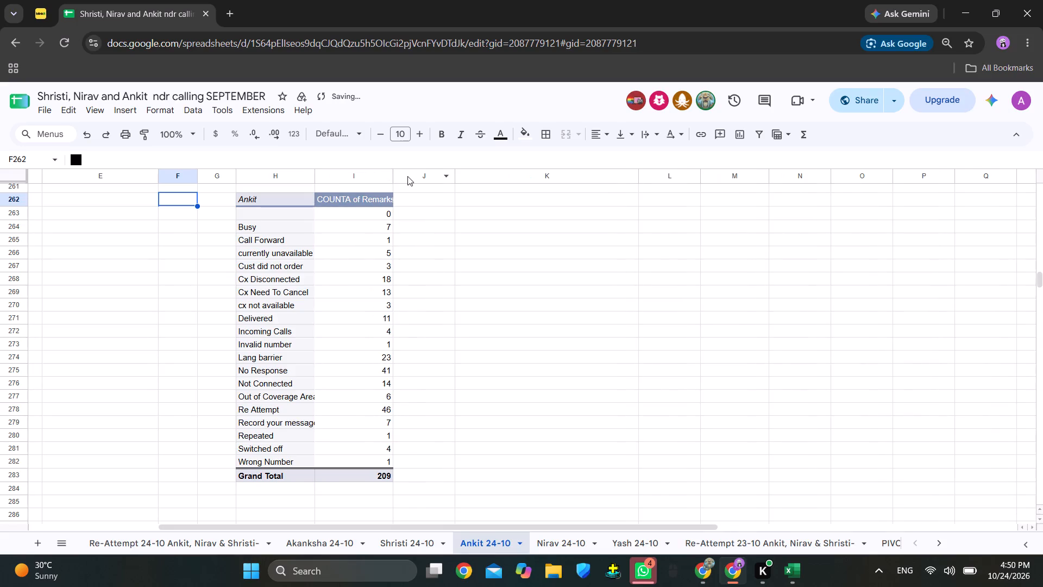
left_click_drag(390, 173, 398, 175)
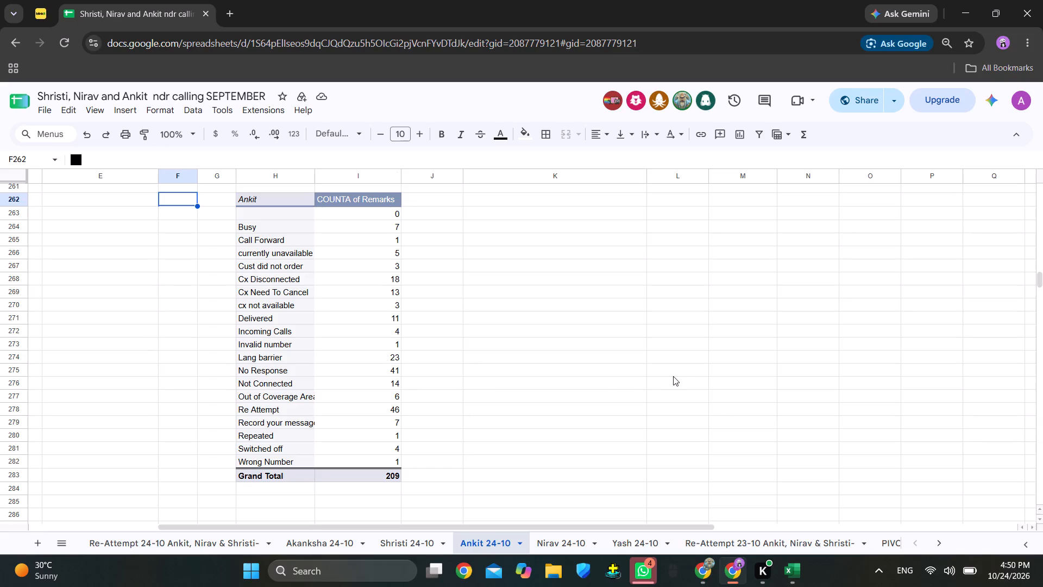
Set the empty remark in N172 on the Ankit 24-10 sheet to Out of Coverage Area.
scroll(770, 372, "up", 8)
scroll(773, 370, "down", 1)
scroll(773, 370, "up", 7)
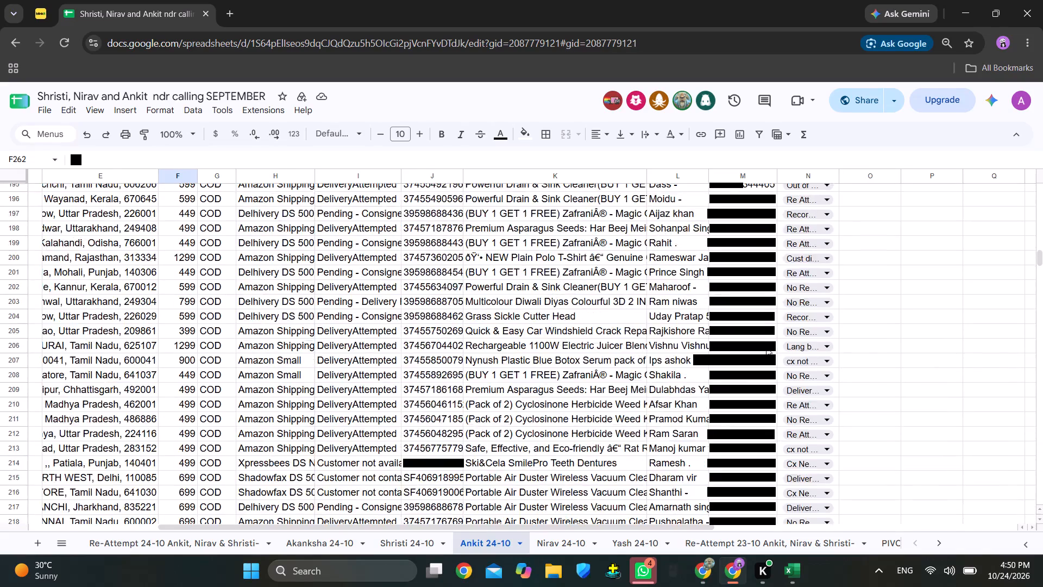
scroll(766, 347, "up", 8)
scroll(890, 353, "down", 2)
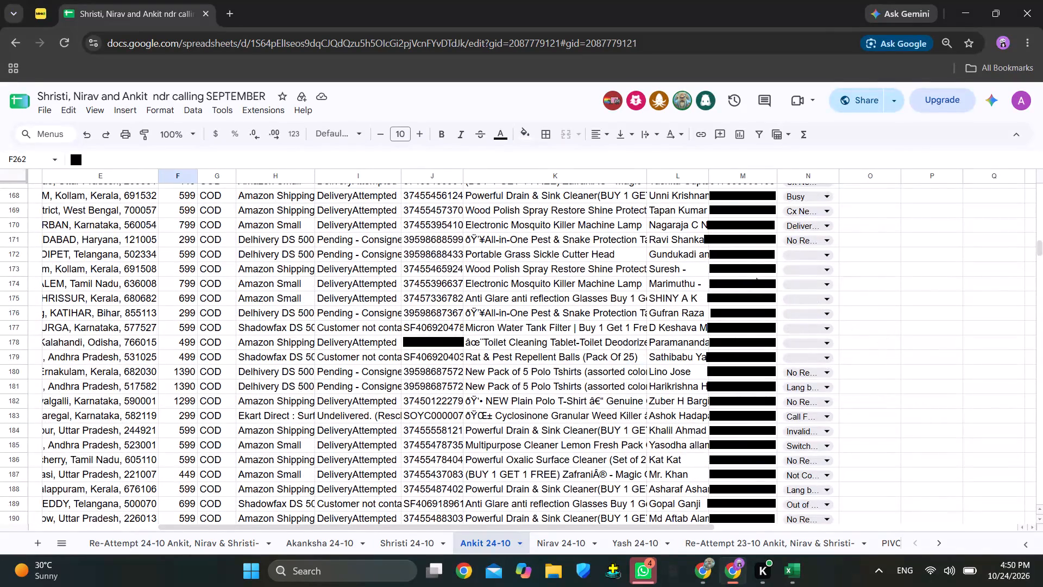
left_click(739, 255)
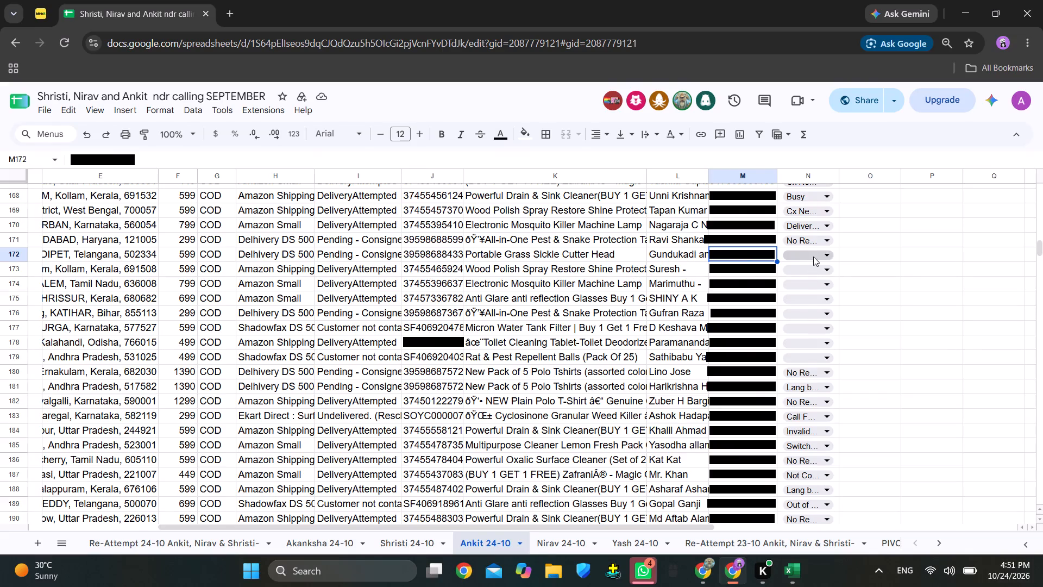
scroll(473, 455, "down", 19)
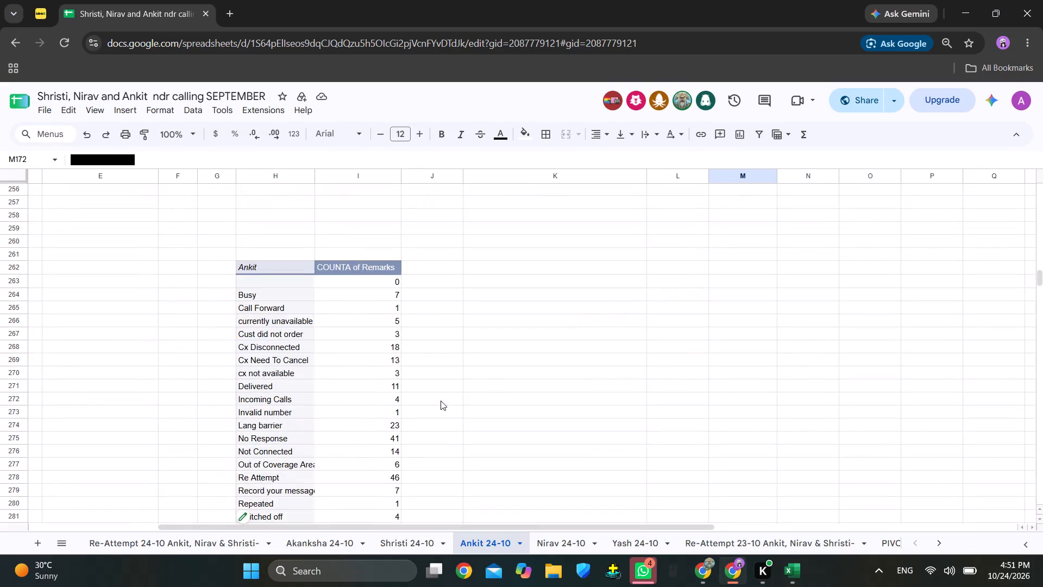
scroll(772, 342, "up", 12)
scroll(832, 322, "up", 6)
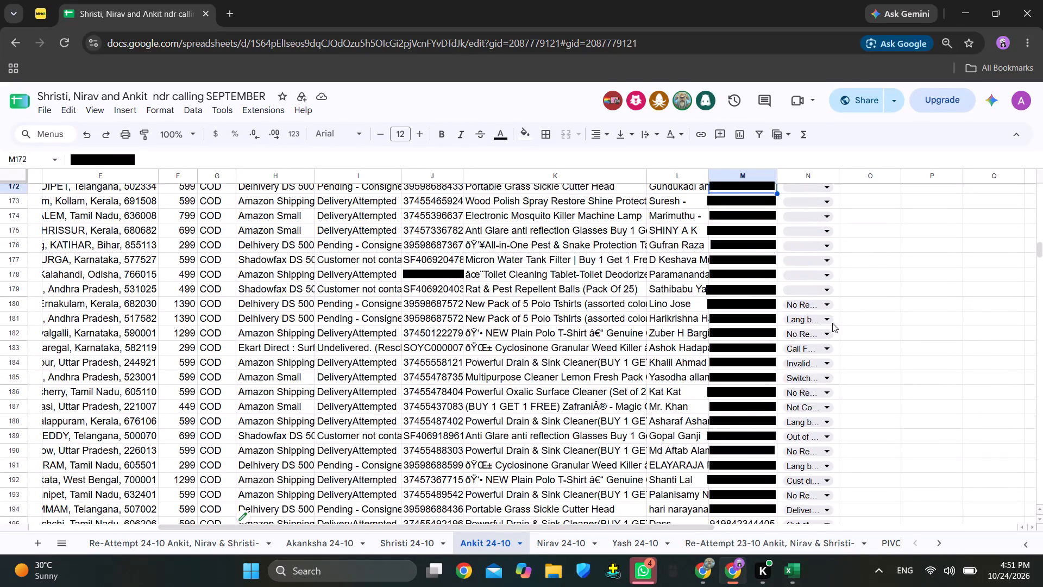
scroll(834, 322, "up", 2)
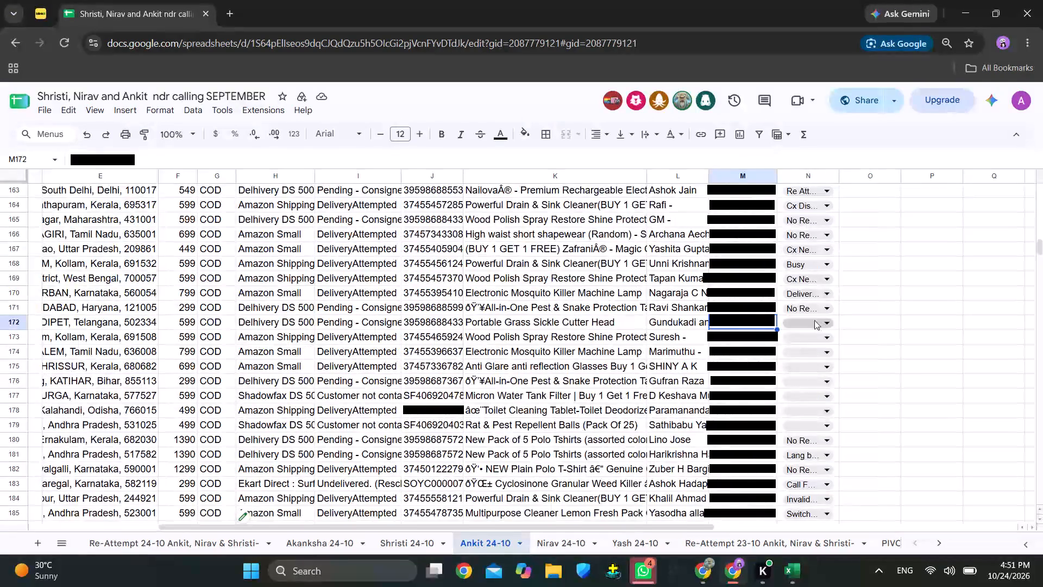
left_click(813, 320)
scroll(830, 436, "down", 2)
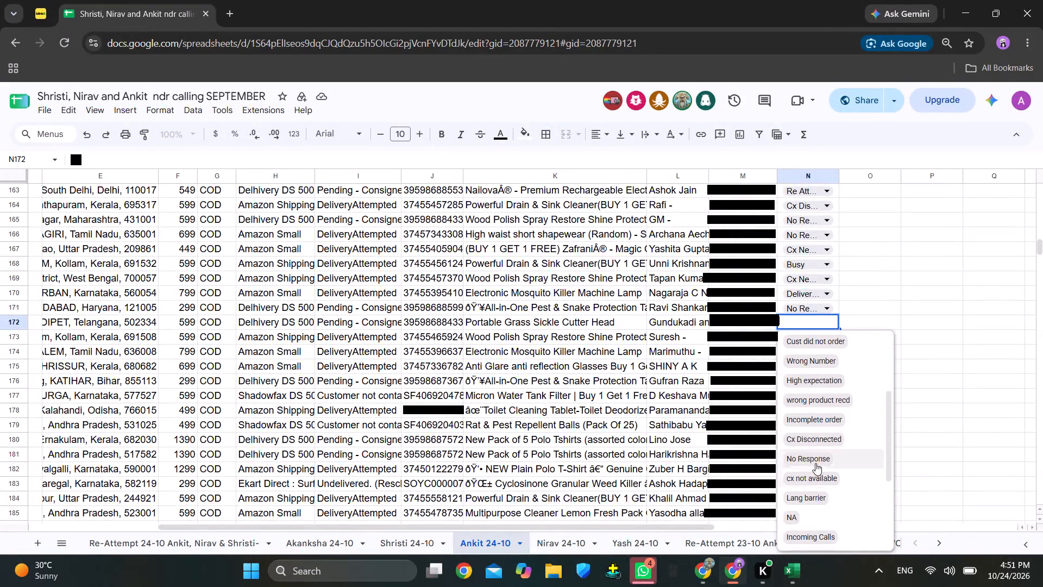
scroll(844, 468, "down", 4)
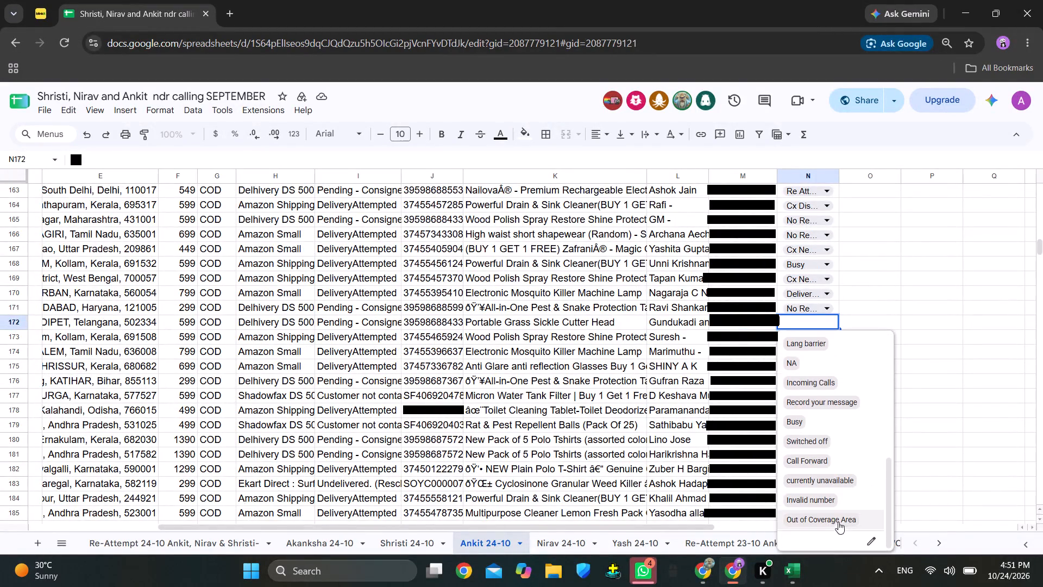
left_click(836, 515)
left_click(756, 337)
scroll(745, 354, "down", 1)
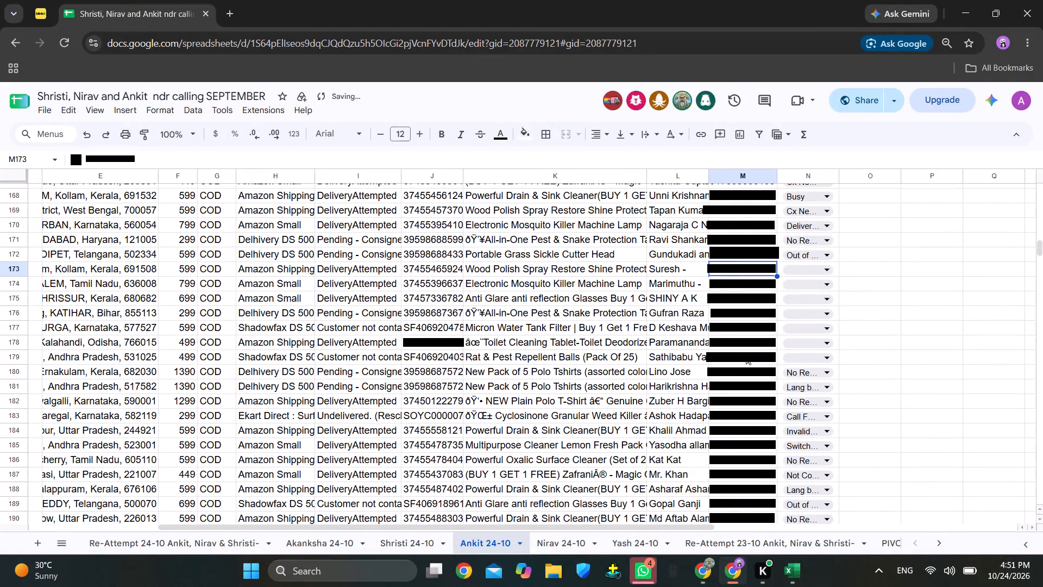
Check the Remarks columns of the Akanksha, Shristi and Yash 24-10 sheets for rows without a remark.
left_click(308, 541)
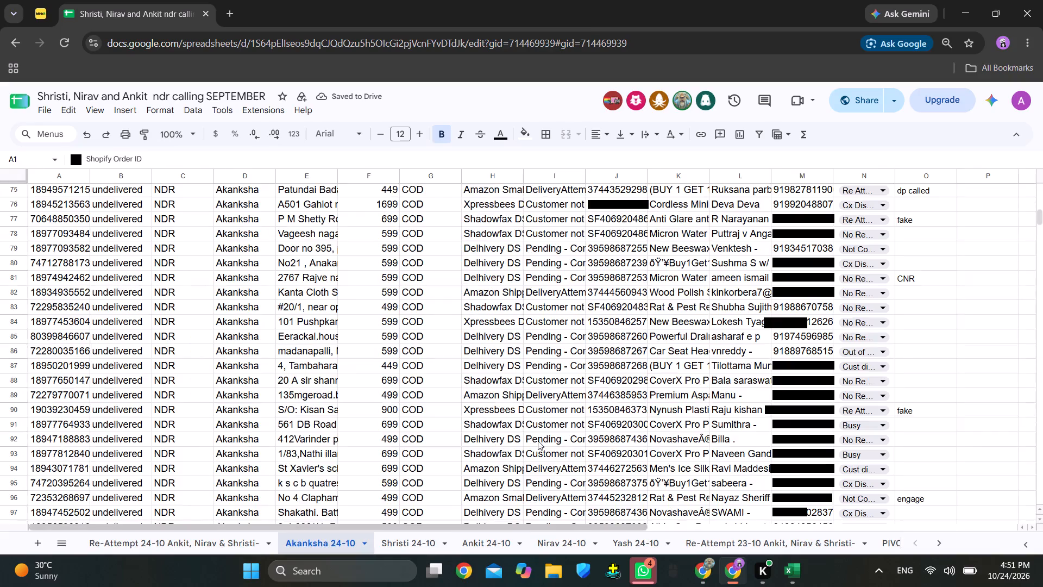
scroll(810, 372, "down", 10)
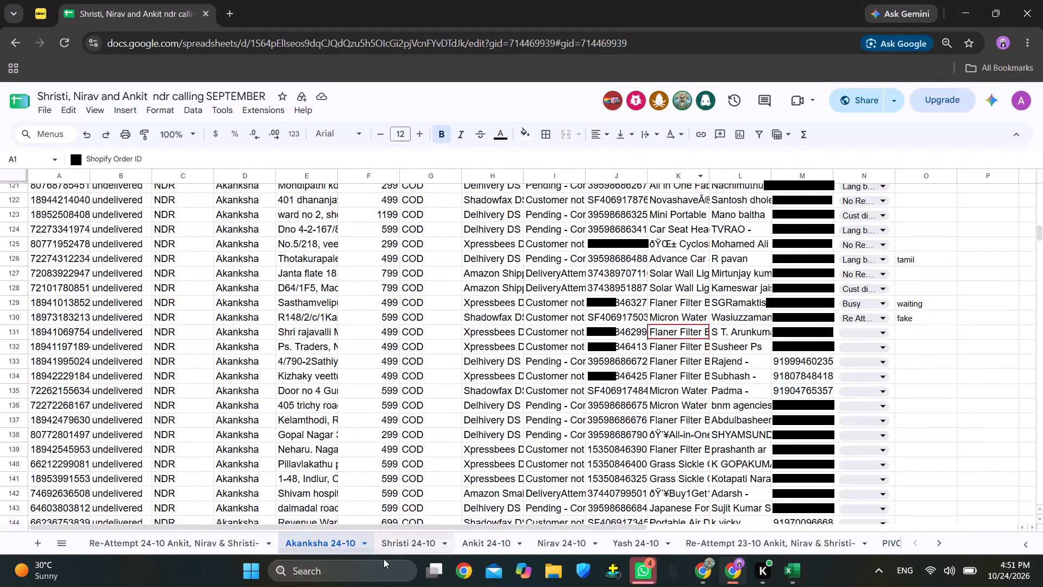
left_click(404, 546)
scroll(664, 376, "down", 7)
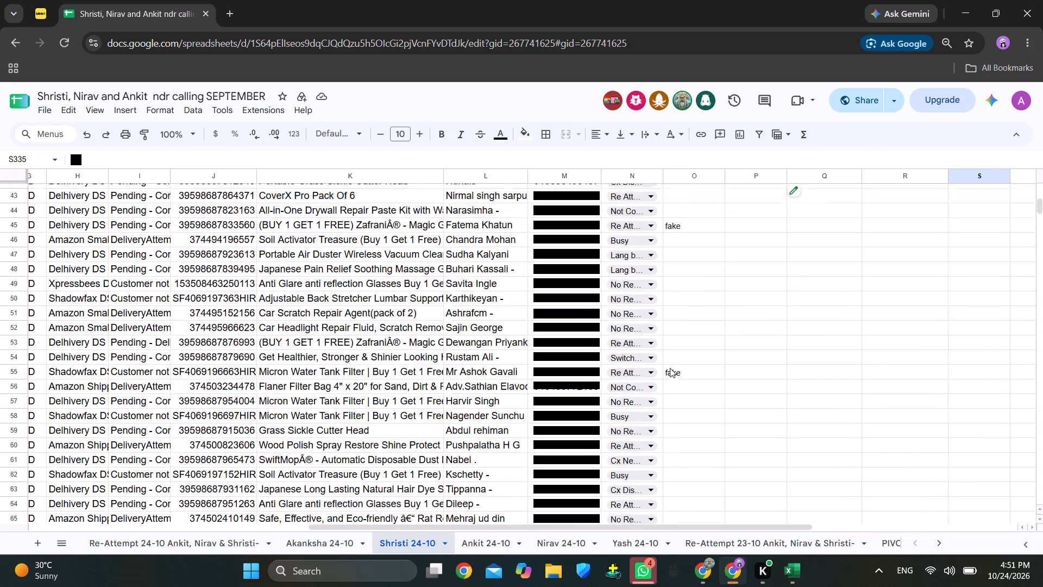
scroll(670, 368, "down", 5)
scroll(669, 365, "up", 2)
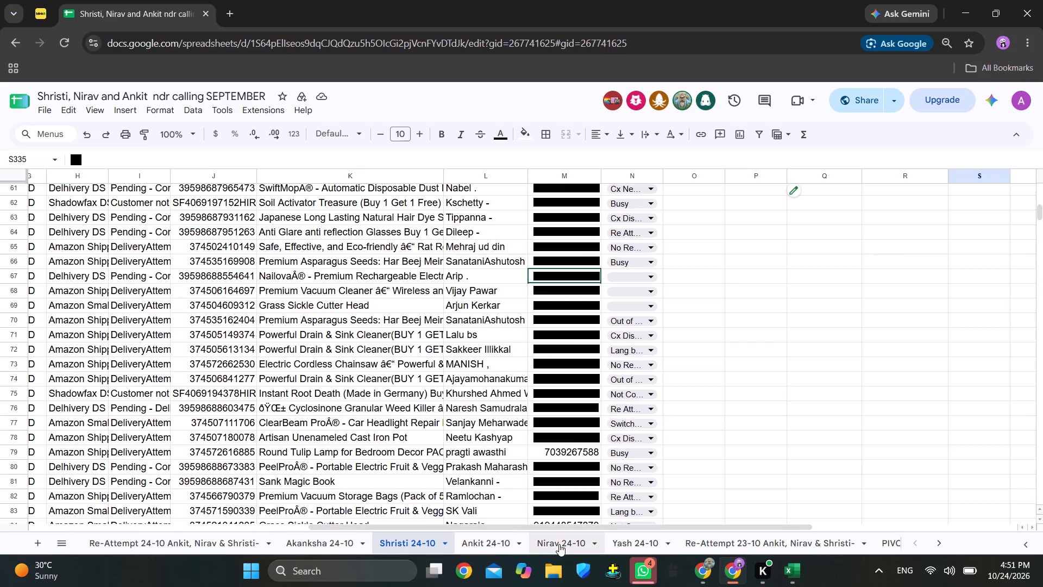
left_click(621, 539)
scroll(830, 362, "down", 12)
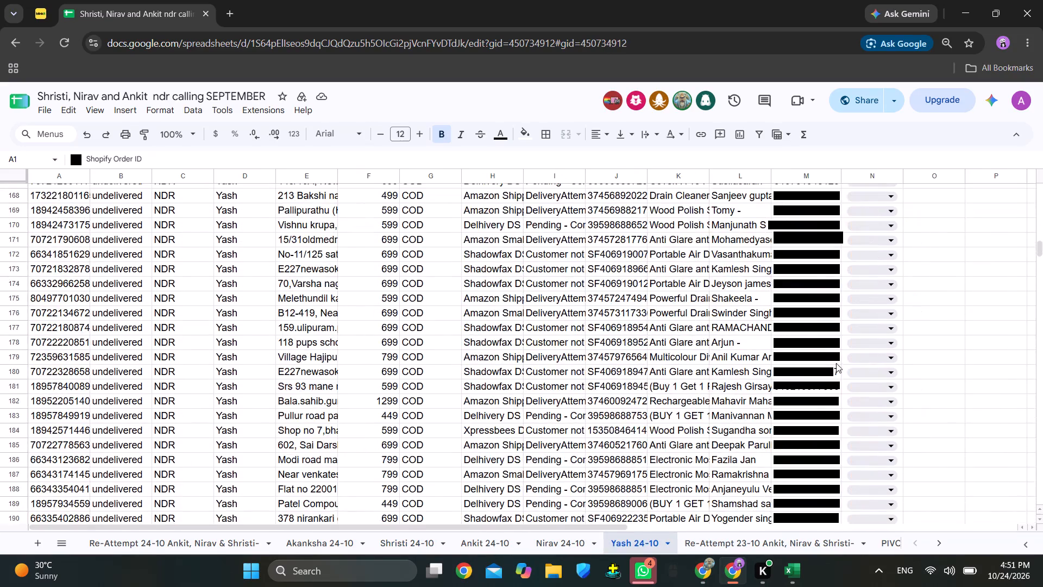
scroll(839, 359, "up", 2)
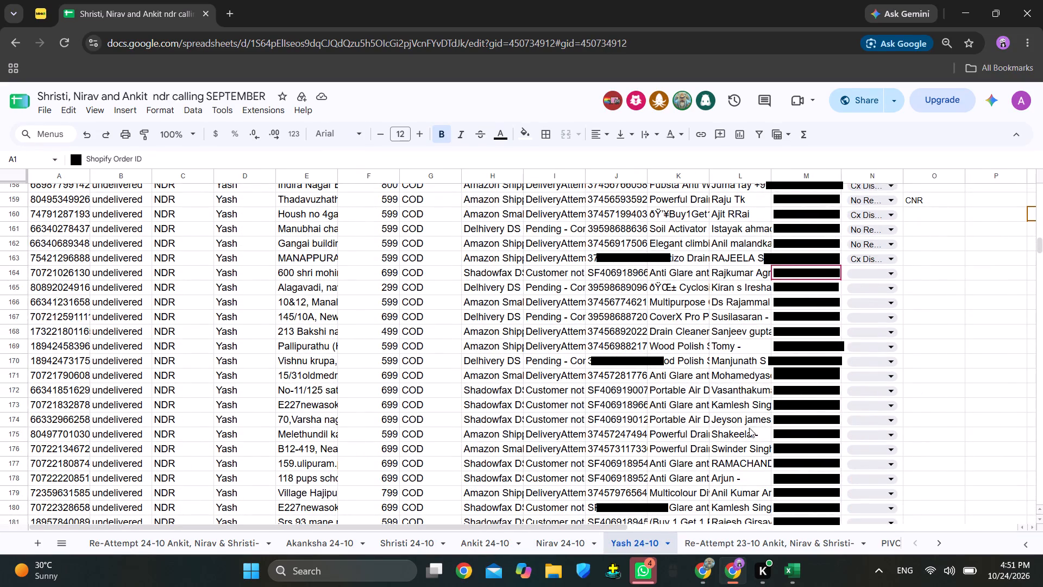
left_click_drag(601, 530, 707, 528)
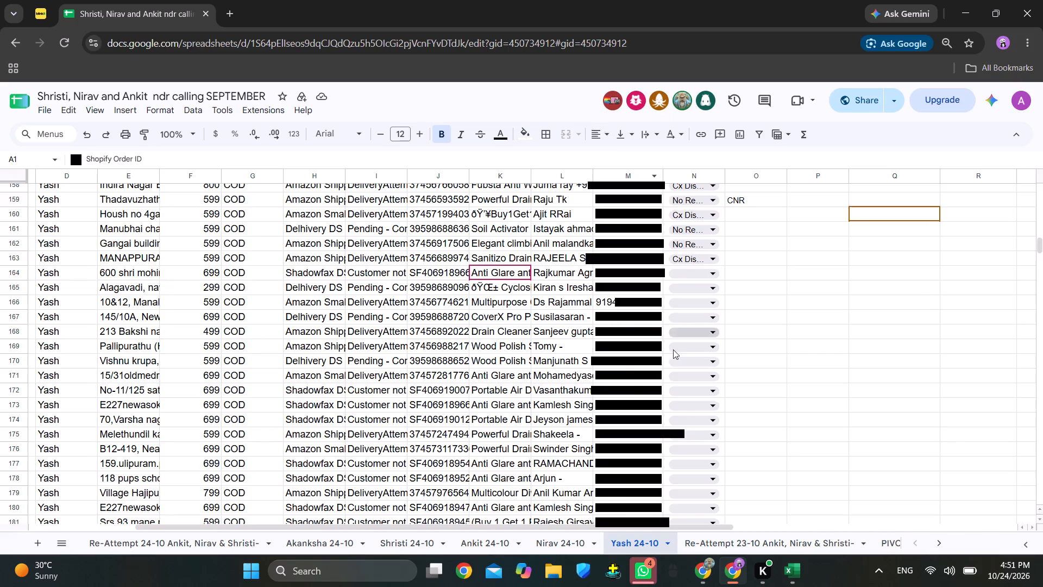
Return to the Ankit 24-10 sheet and set the empty remark in N173 to Delivered.
left_click(479, 539)
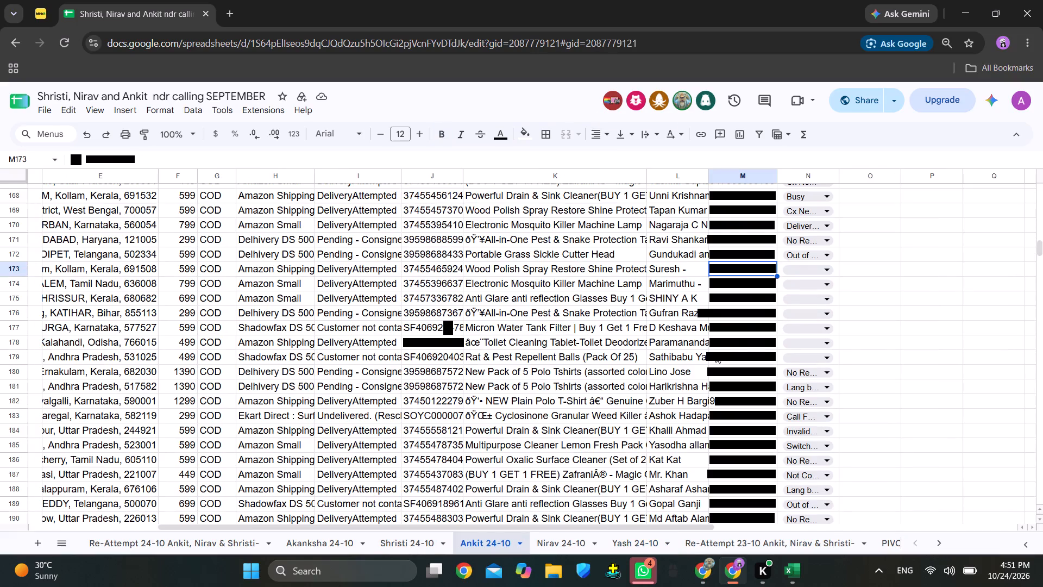
left_click(698, 269)
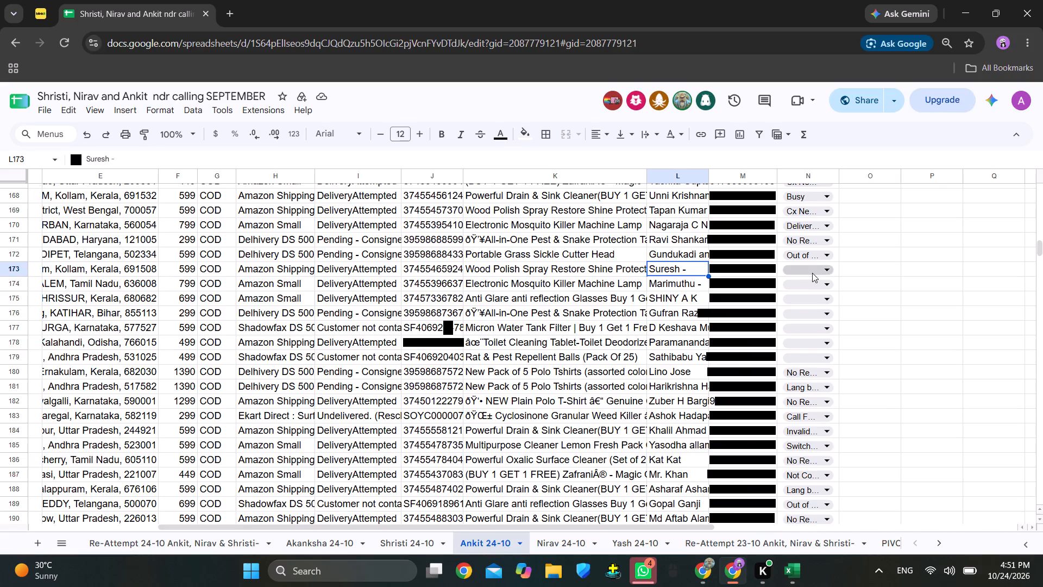
scroll(453, 473, "down", 18)
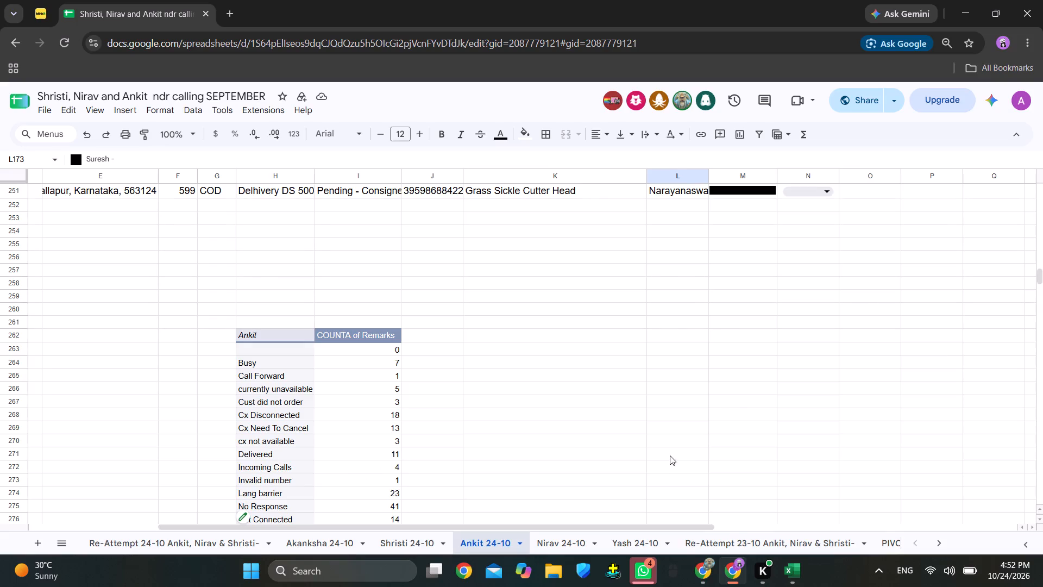
scroll(793, 385, "up", 10)
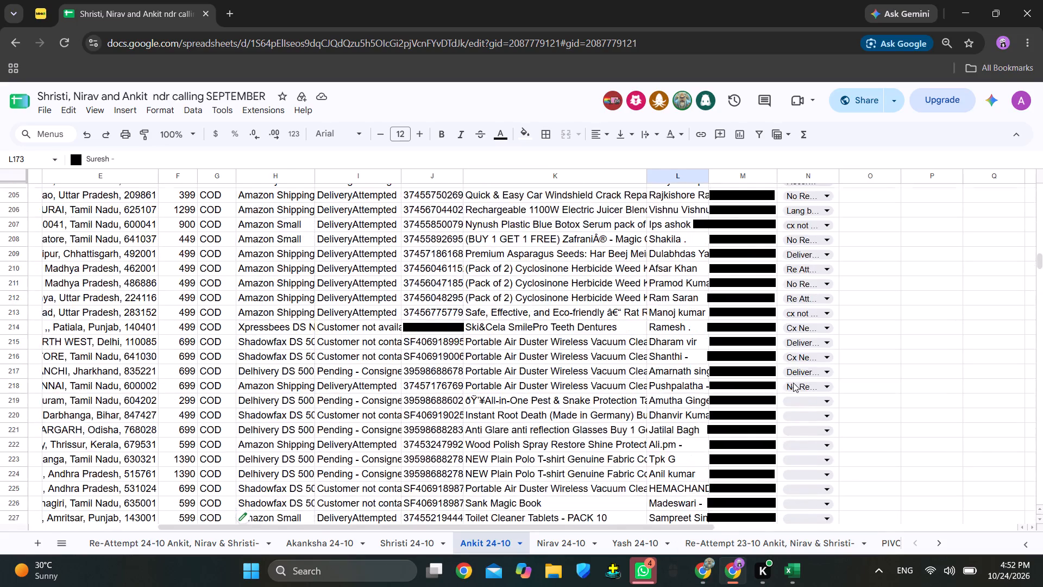
scroll(793, 383, "up", 9)
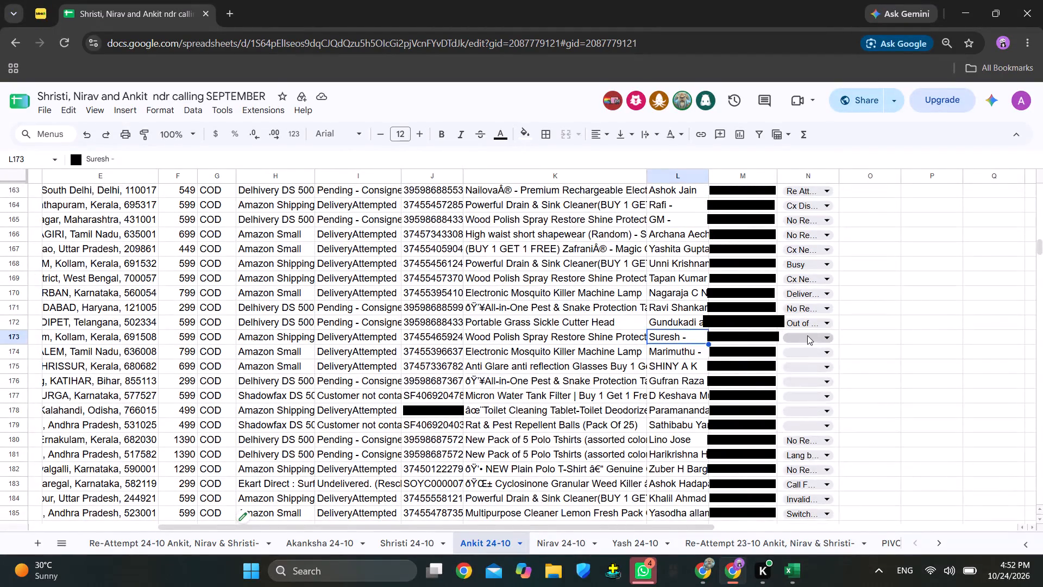
left_click(807, 335)
left_click(806, 409)
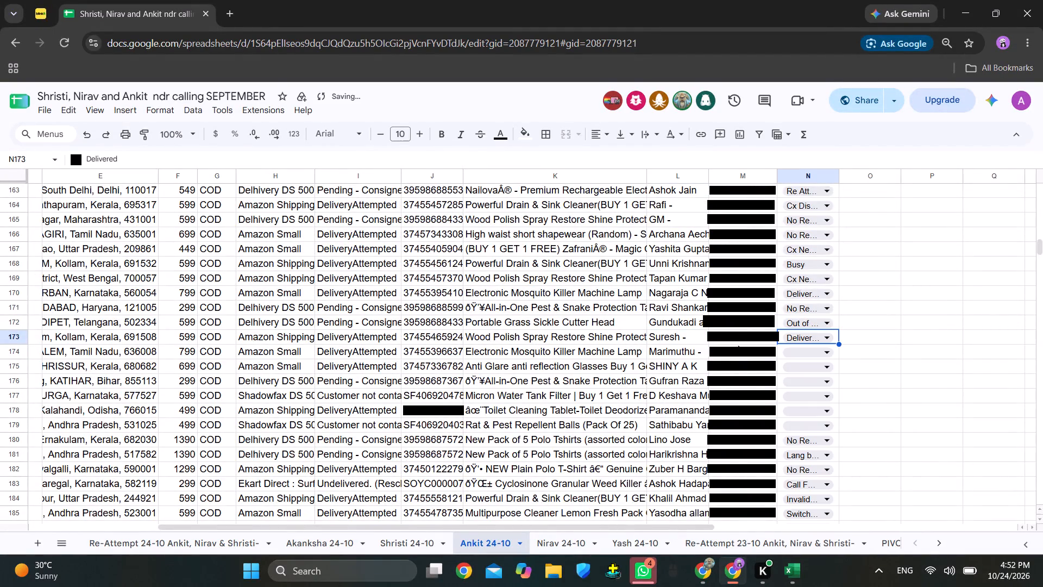
Examine the remark counts in the pivot table below the Ankit 24-10 data and the rows above it.
left_click(738, 351)
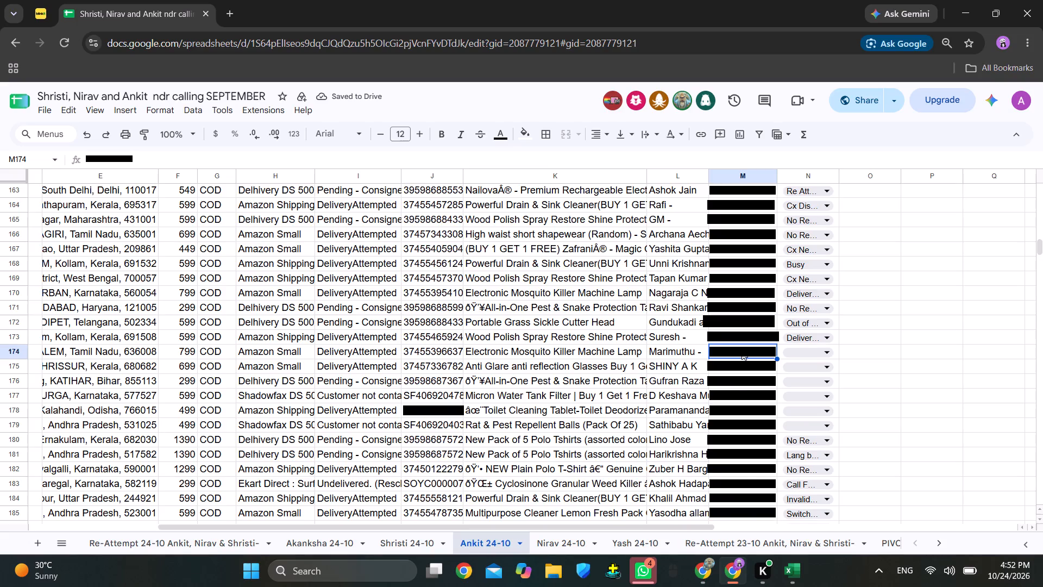
scroll(523, 394, "down", 6)
scroll(449, 395, "down", 7)
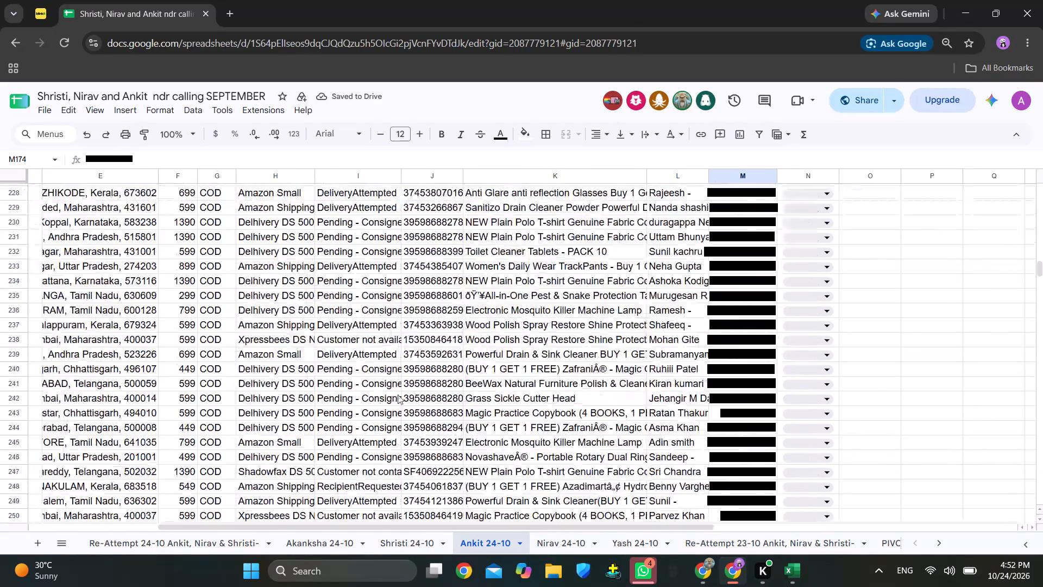
scroll(398, 395, "down", 7)
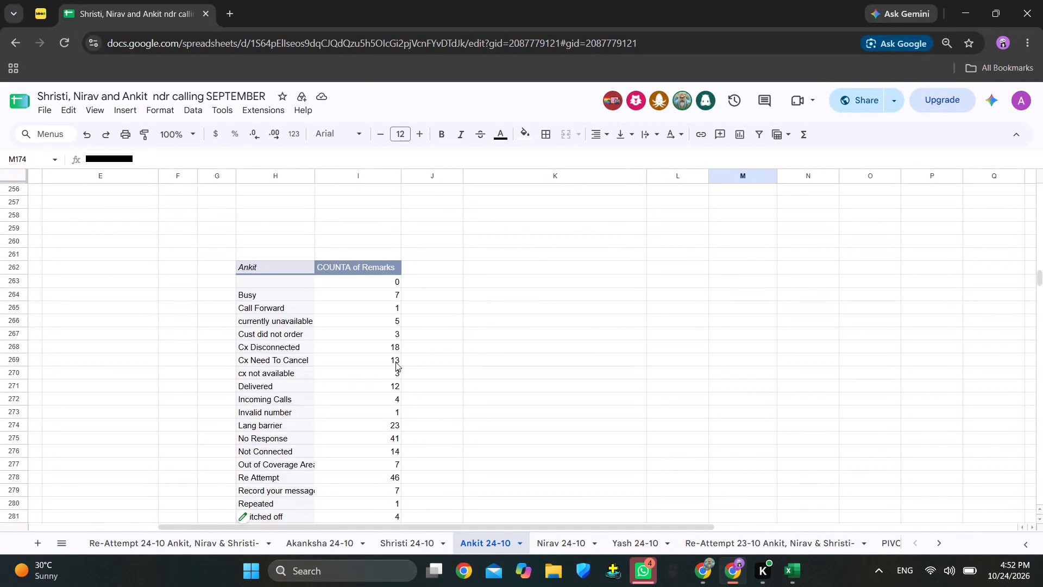
scroll(764, 342, "up", 4)
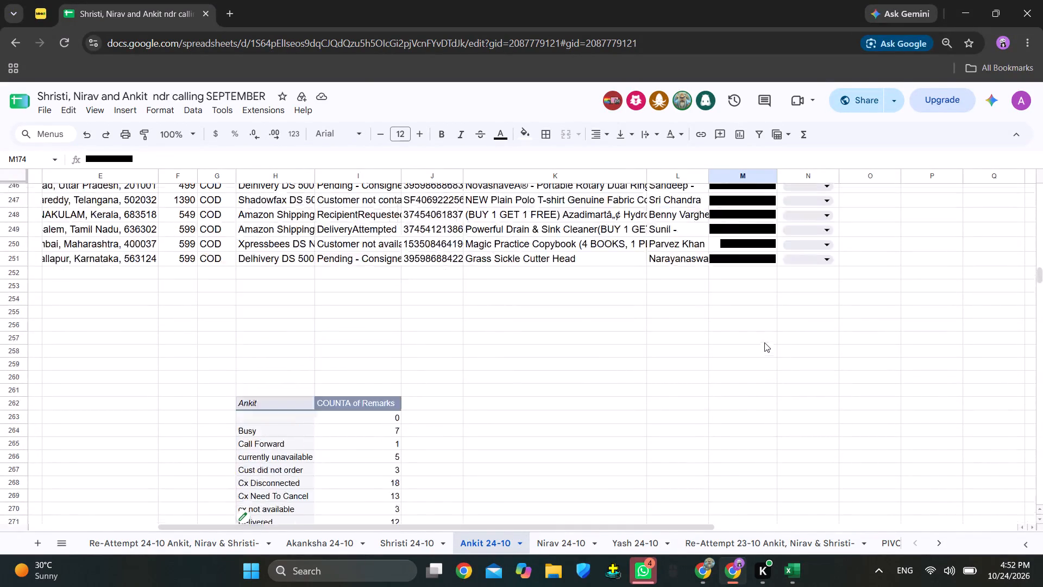
scroll(764, 342, "up", 9)
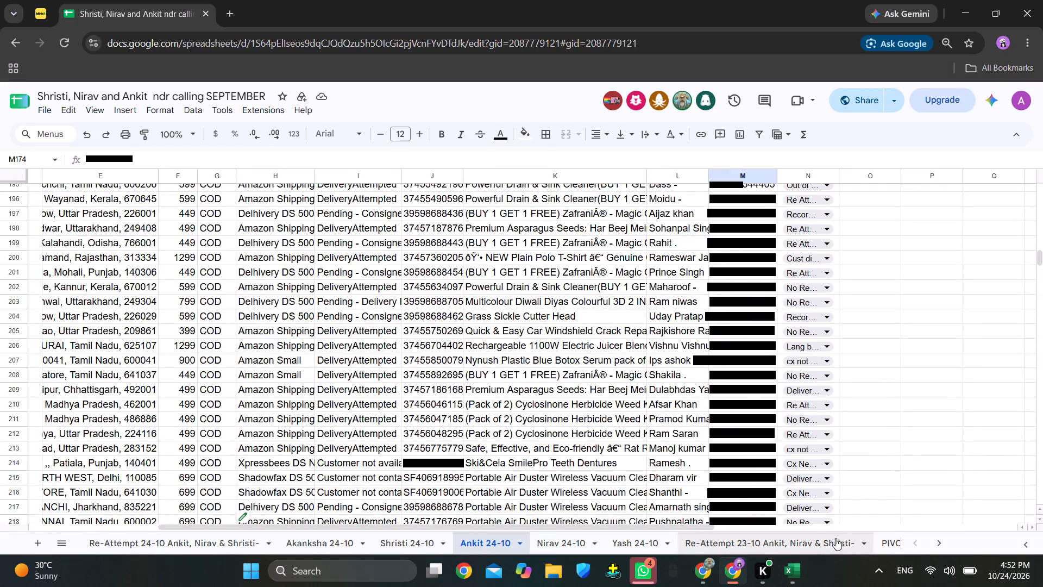
Examine the remark counts and Grand Total in the pivot table on the Ankit 23-10 sheet.
scroll(843, 538, "left", 3)
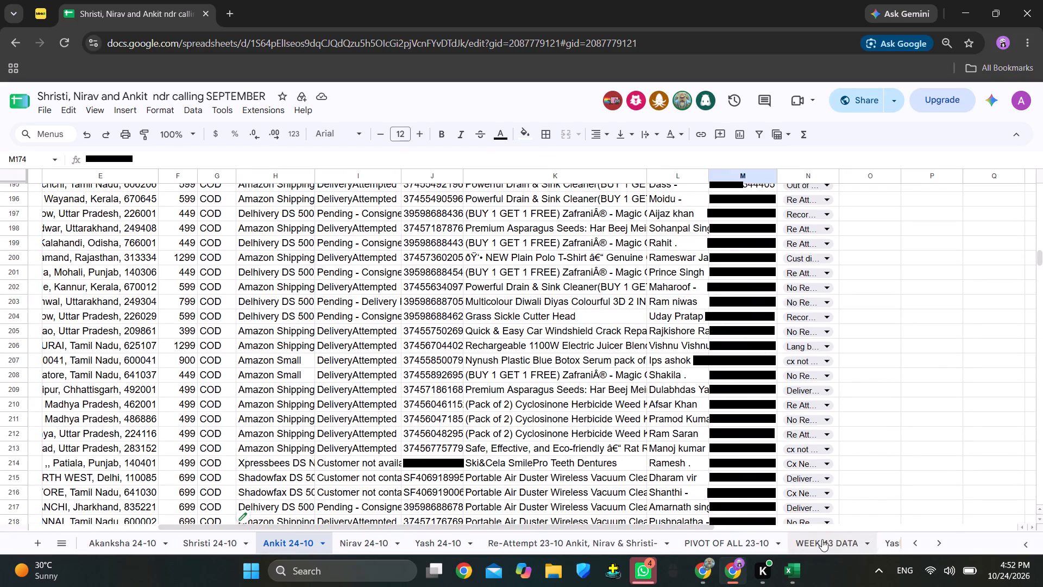
scroll(838, 536, "left", 6)
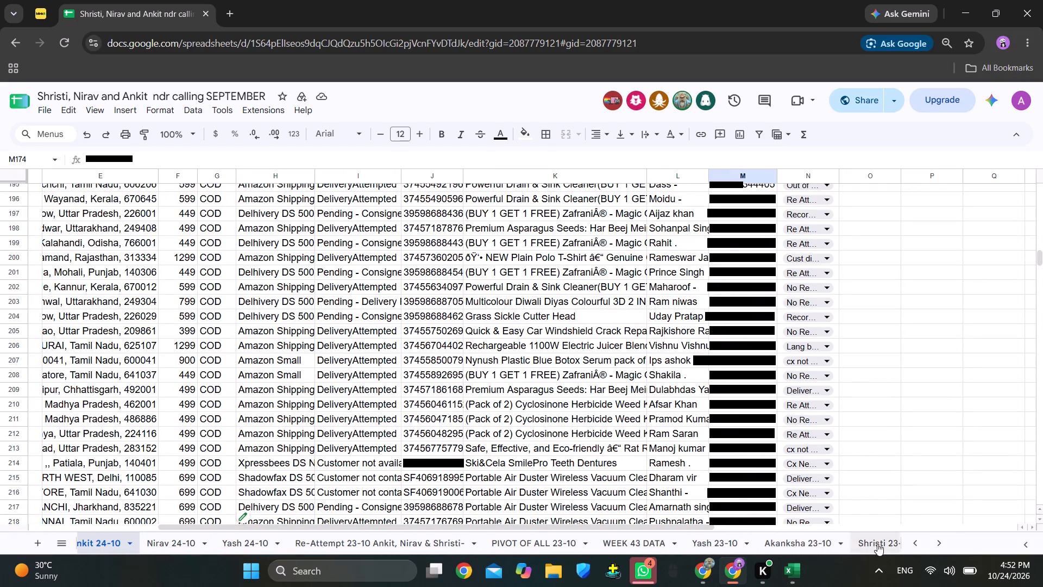
scroll(876, 544, "left", 6)
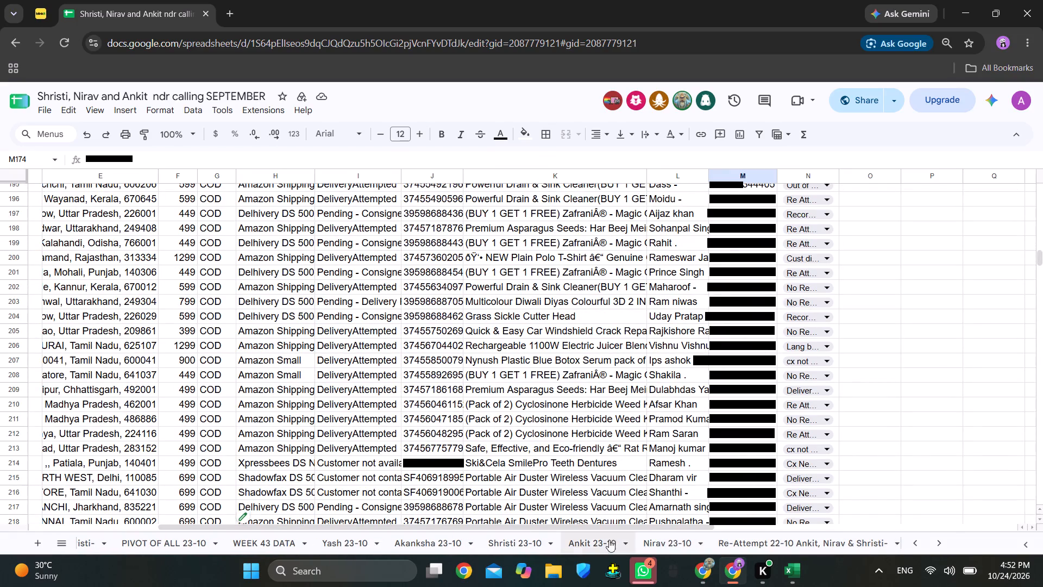
left_click(587, 540)
scroll(753, 407, "down", 20)
scroll(753, 407, "down", 2)
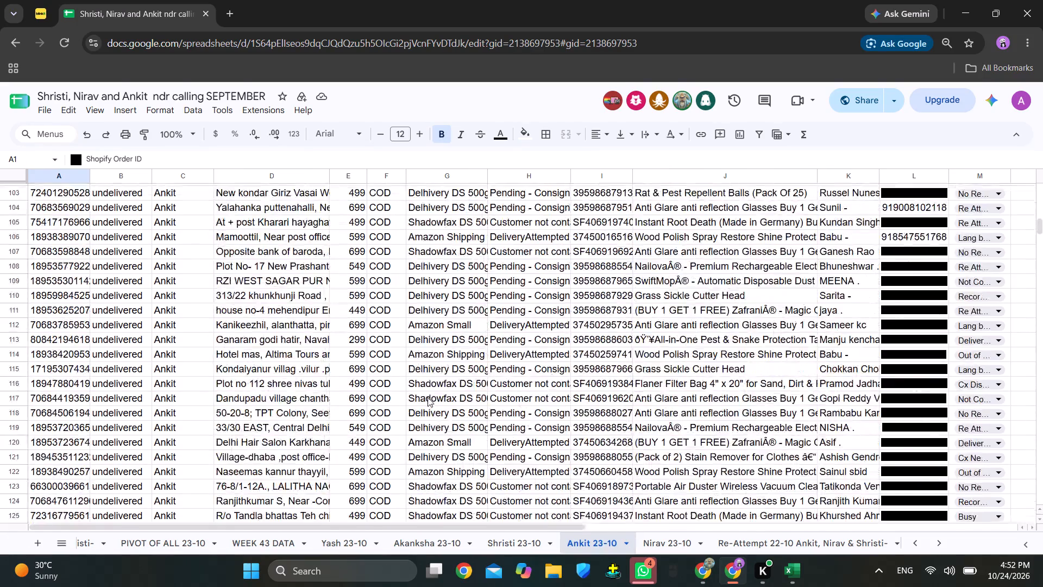
scroll(426, 399, "up", 1)
scroll(426, 399, "down", 11)
scroll(395, 404, "up", 1)
scroll(395, 404, "down", 20)
scroll(395, 404, "down", 4)
scroll(429, 395, "up", 1)
scroll(429, 395, "down", 2)
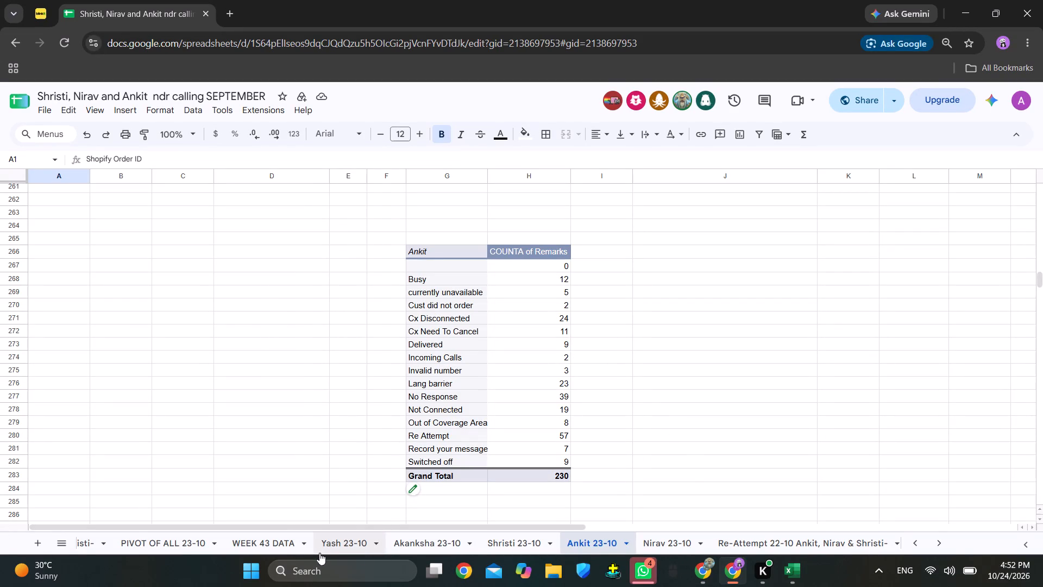
Go back to the Ankit 24-10 sheet and check its pivot table's remark counts and Grand Total.
scroll(247, 541, "right", 12)
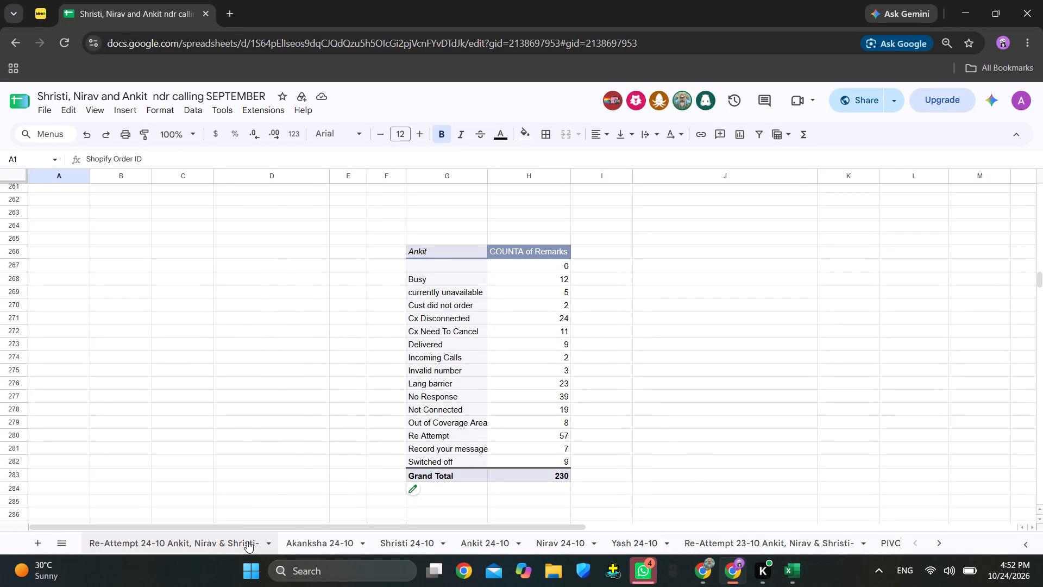
left_click(467, 540)
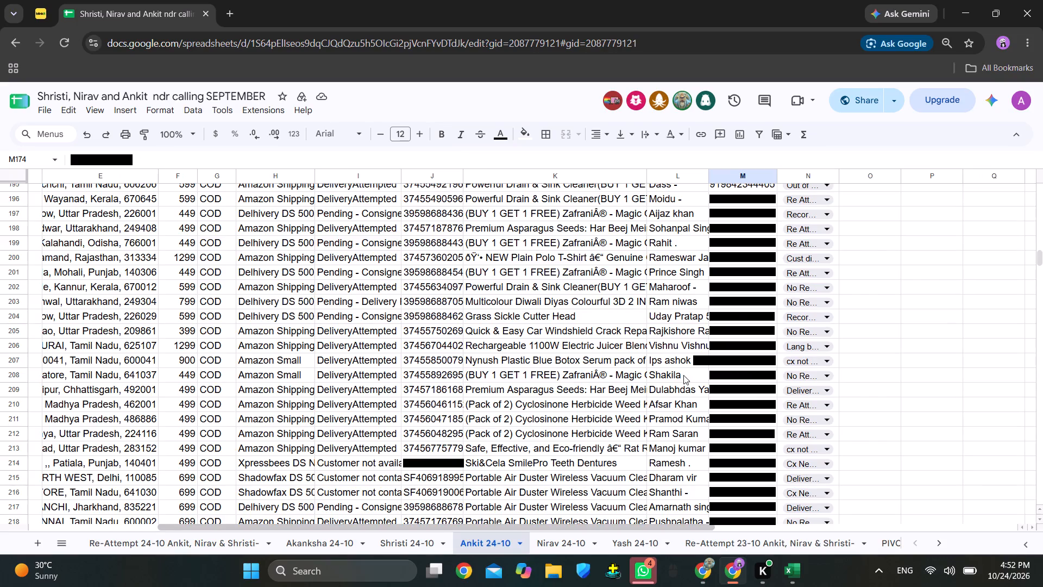
scroll(688, 378, "down", 14)
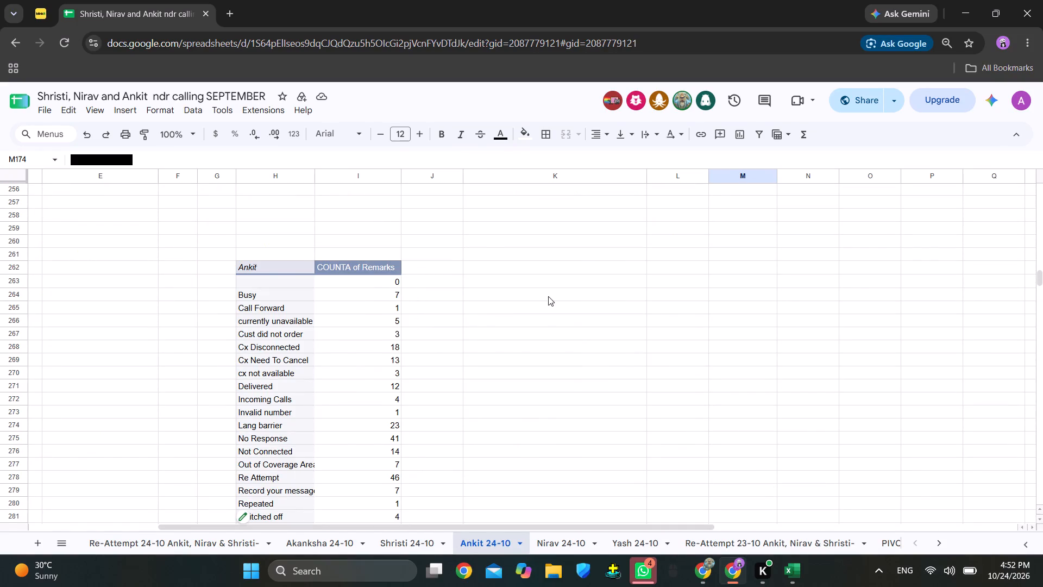
scroll(775, 295, "up", 7)
scroll(777, 309, "down", 6)
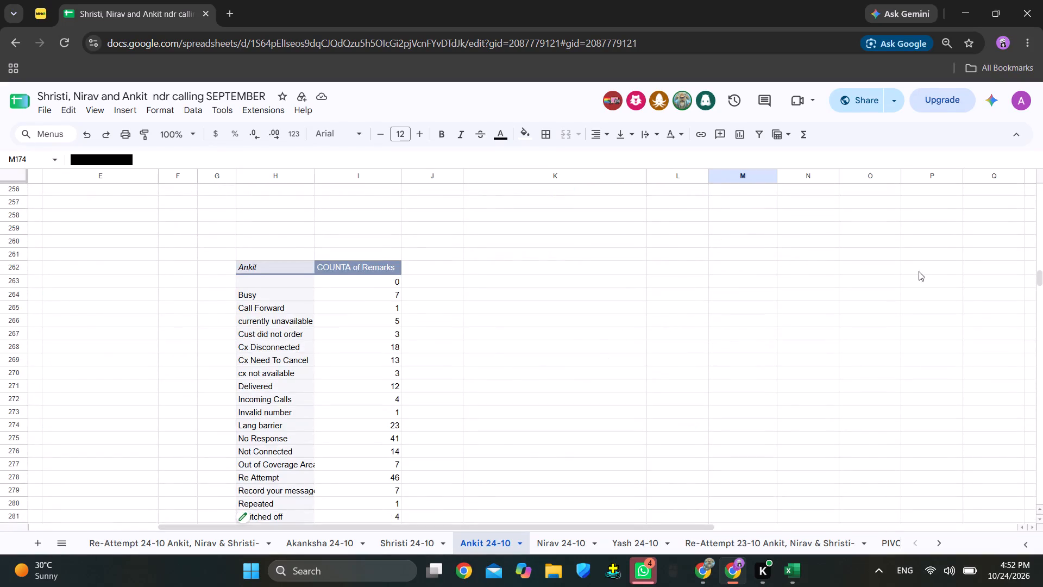
scroll(830, 328, "down", 1)
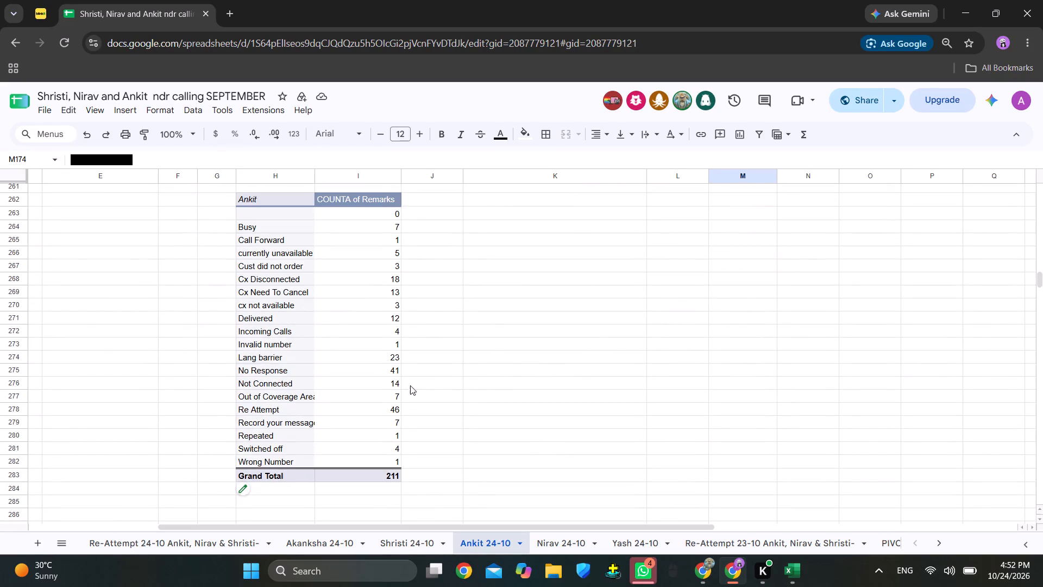
scroll(924, 250, "up", 20)
scroll(924, 250, "up", 2)
scroll(885, 253, "down", 1)
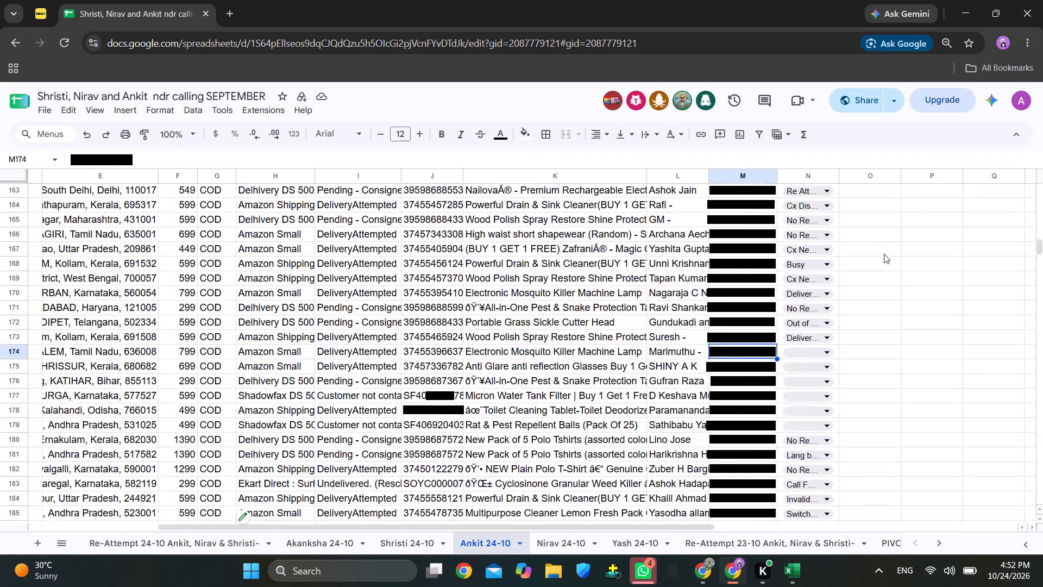
Set the empty remark in N174 on the Ankit 24-10 sheet to Not Connected.
scroll(884, 254, "down", 1)
left_click(682, 286)
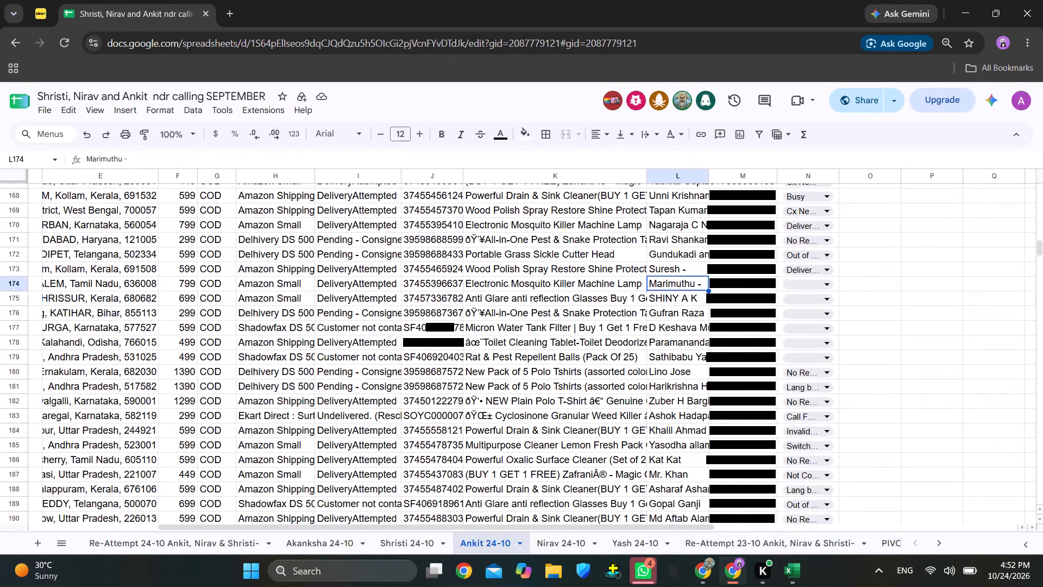
left_click(796, 282)
left_click(820, 341)
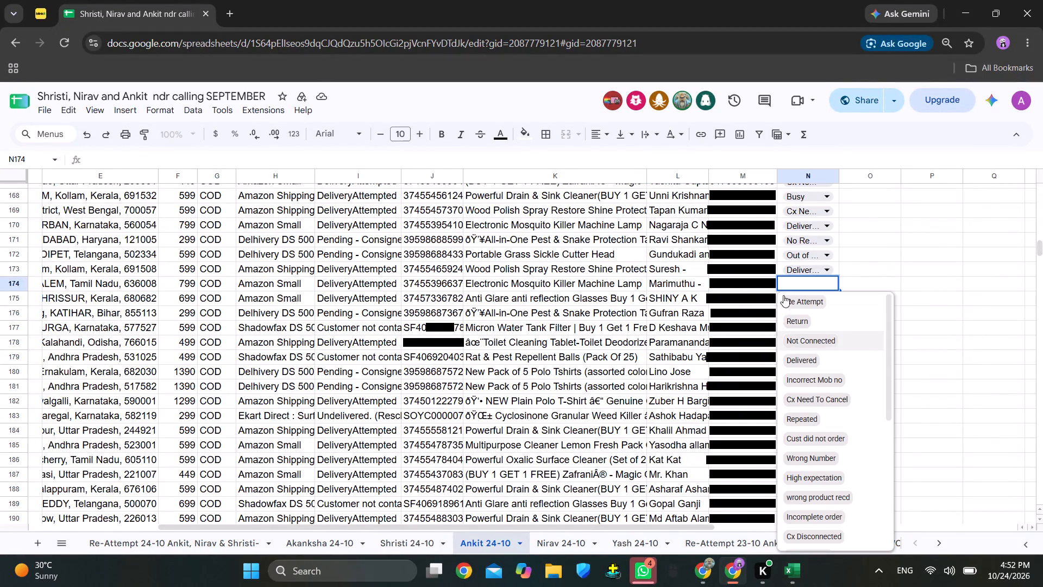
Check the contact details in row 175 and the pivot counts, and set the remark in N175 to Switched off.
left_click(741, 296)
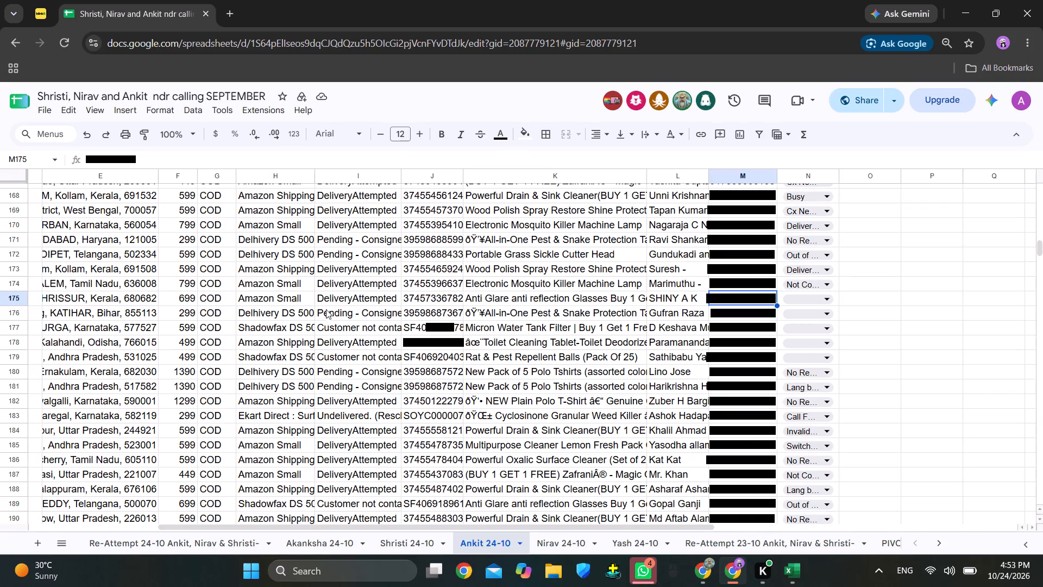
left_click(673, 293)
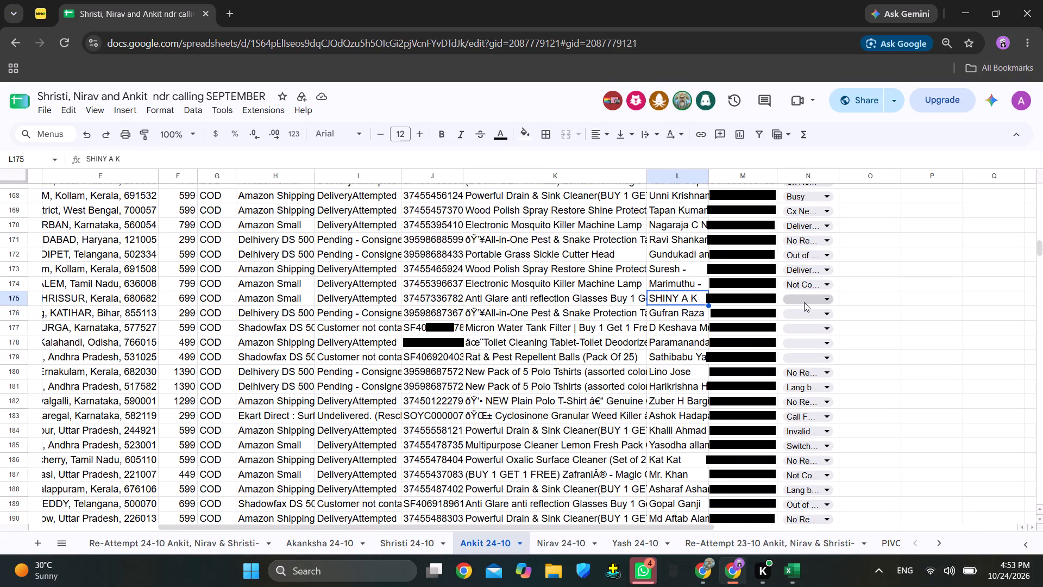
scroll(676, 345, "down", 3)
scroll(650, 327, "up", 3)
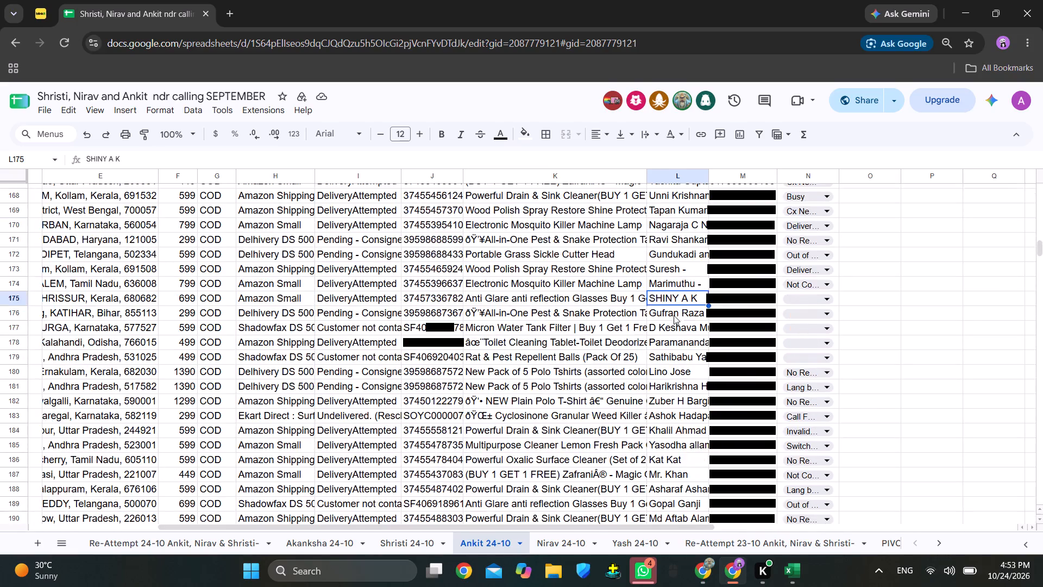
scroll(571, 352, "down", 20)
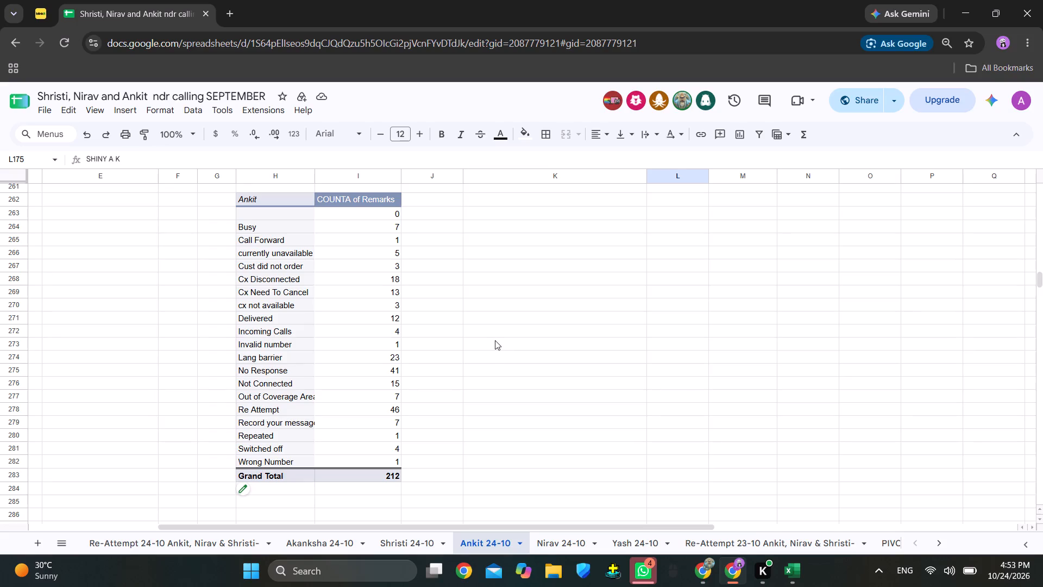
scroll(745, 295, "up", 20)
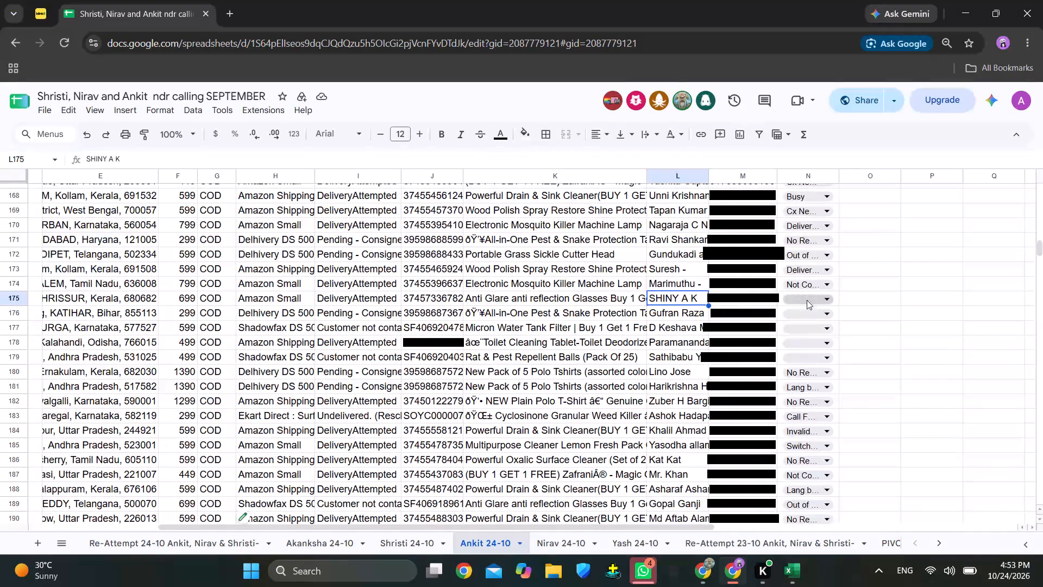
left_click(810, 297)
scroll(791, 383, "down", 6)
left_click(823, 437)
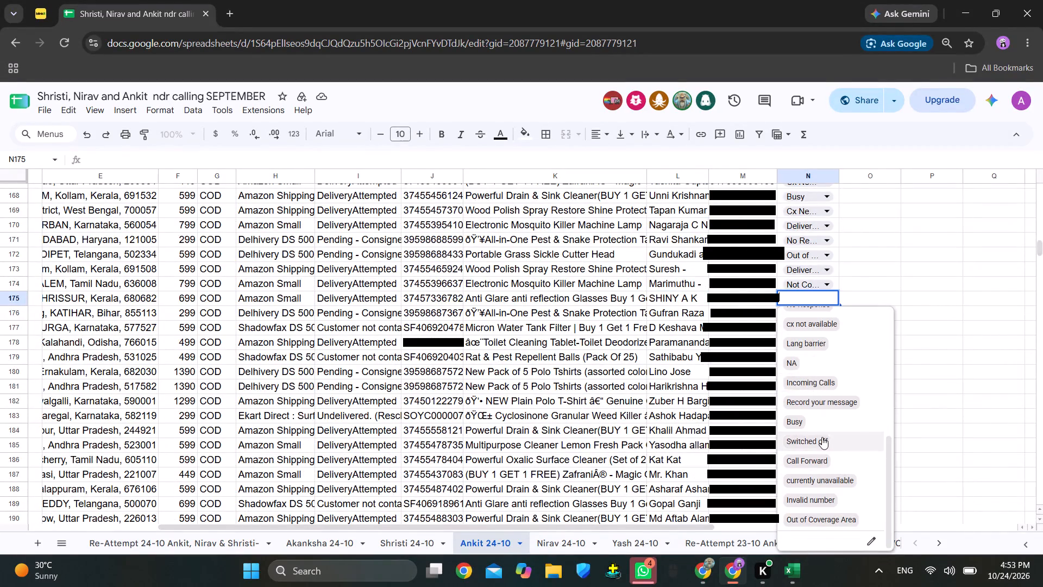
Check the contact number in row 176 and the pivot counts, and set the remark in N176 to Busy.
left_click(746, 313)
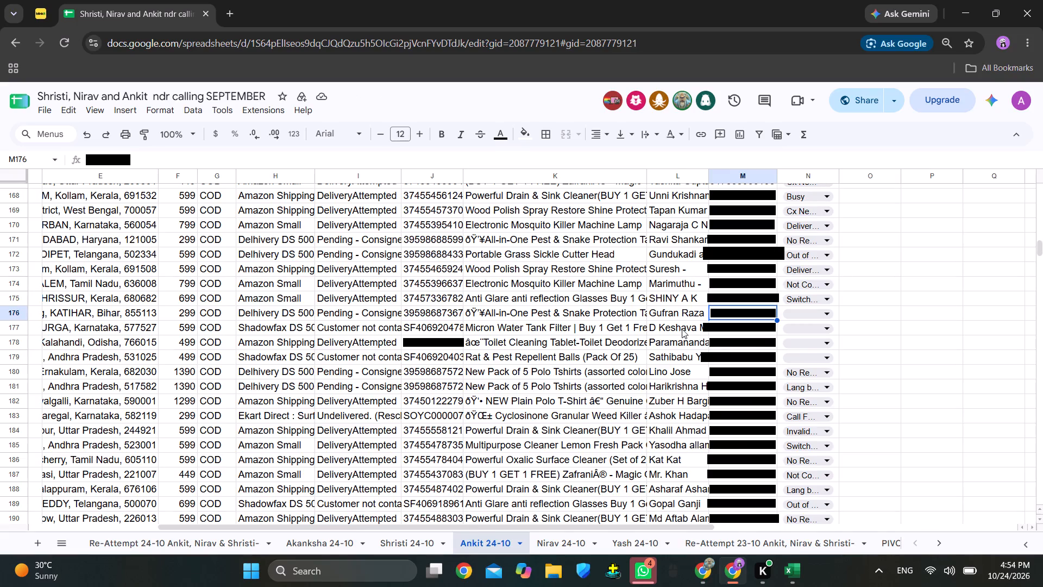
scroll(619, 393, "down", 17)
scroll(443, 388, "down", 4)
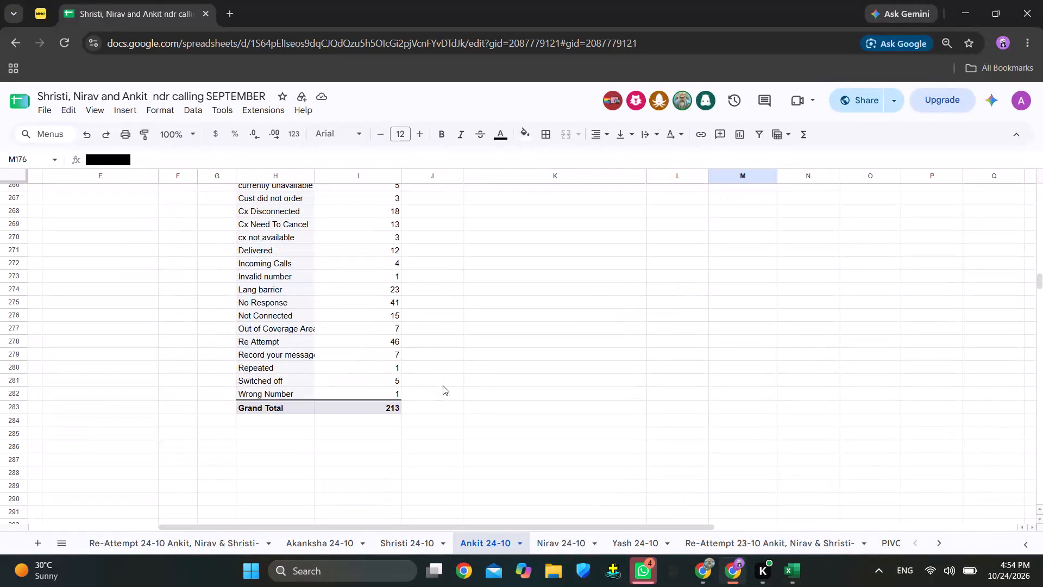
scroll(455, 361, "up", 1)
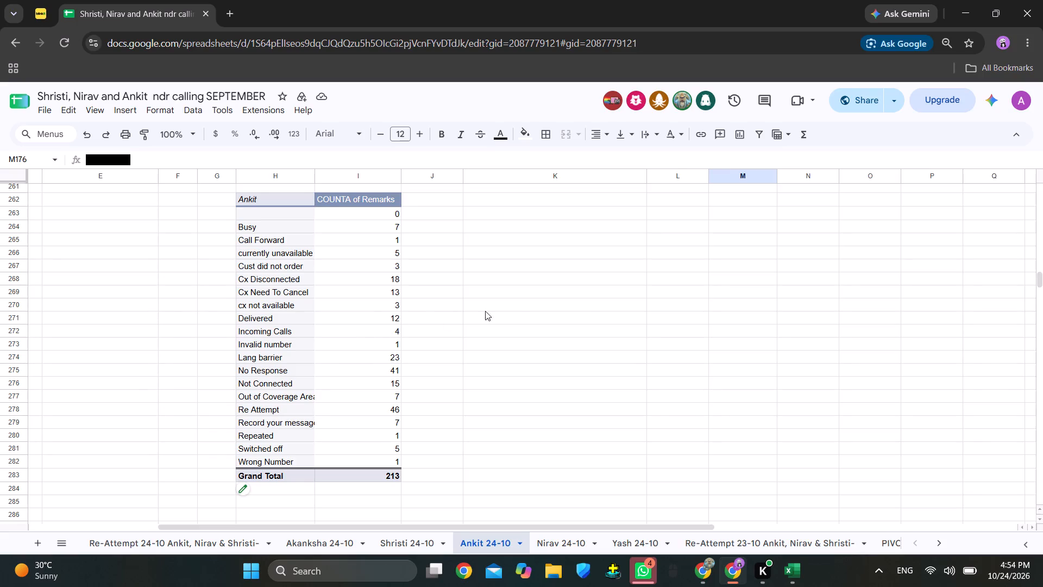
scroll(801, 291, "up", 20)
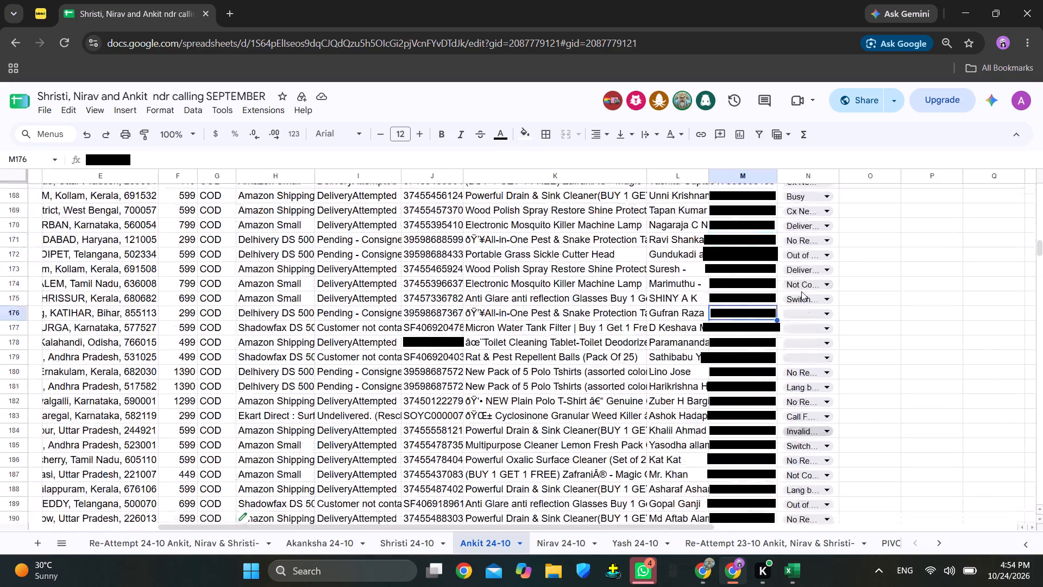
left_click(810, 311)
scroll(814, 366, "down", 4)
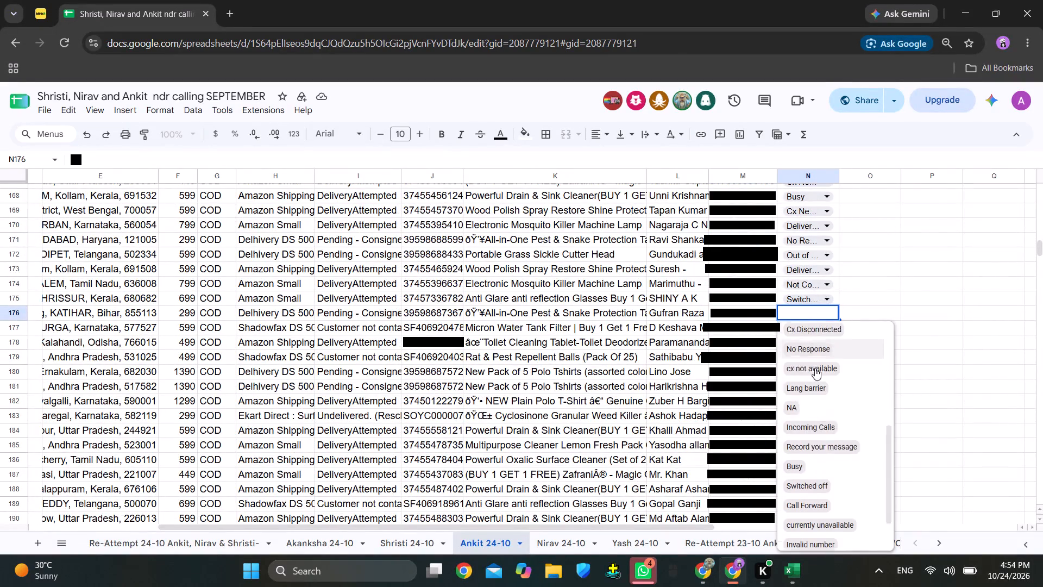
left_click(796, 432)
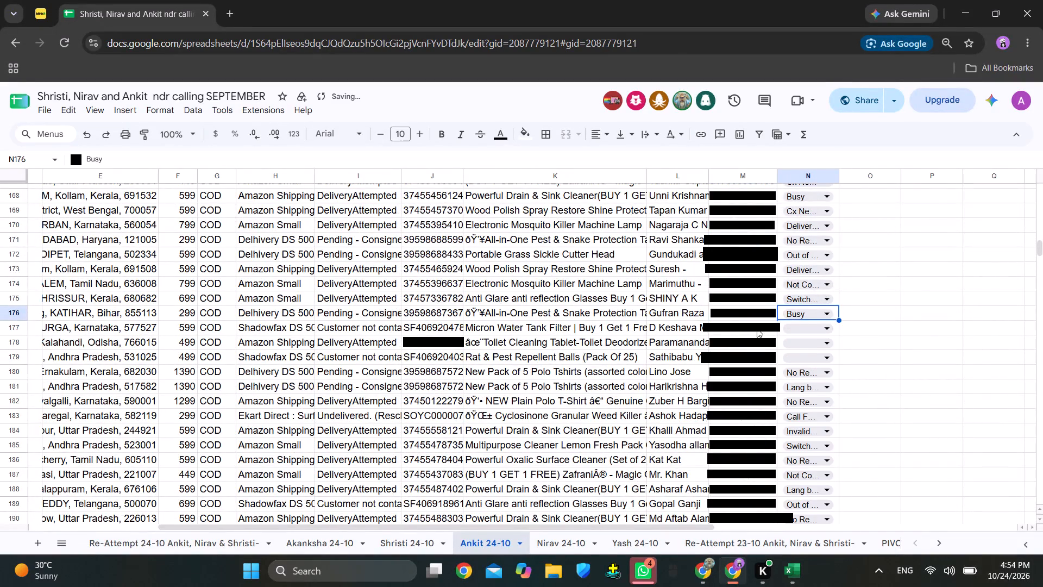
Check the contact details in row 177 and set the remark in N177 to Re Attempt.
left_click(756, 328)
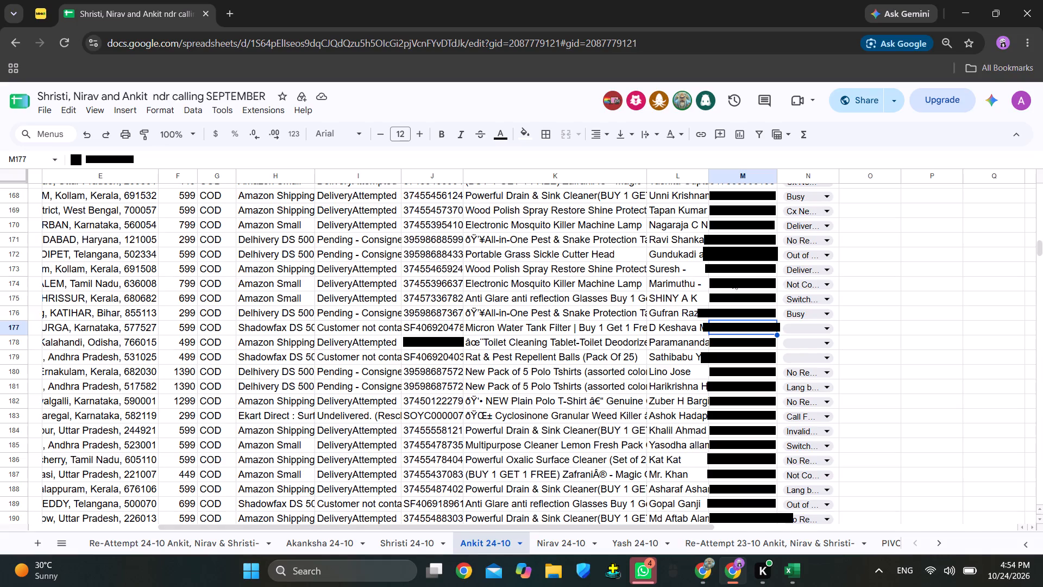
left_click(688, 327)
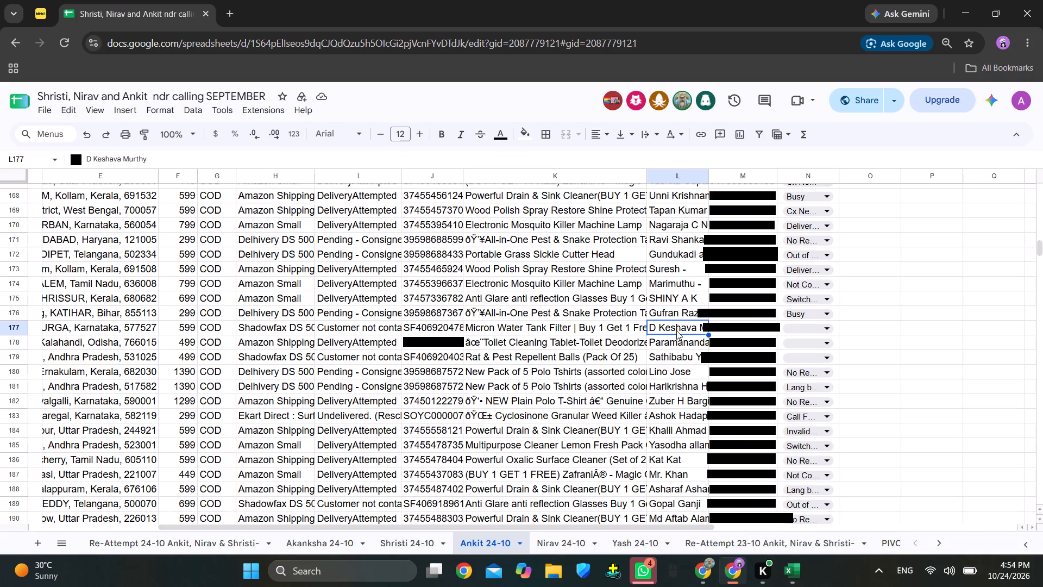
left_click(801, 326)
left_click(808, 346)
Select the contact number in M178, the next row without a remark on the Ankit 24-10 sheet.
left_click(745, 341)
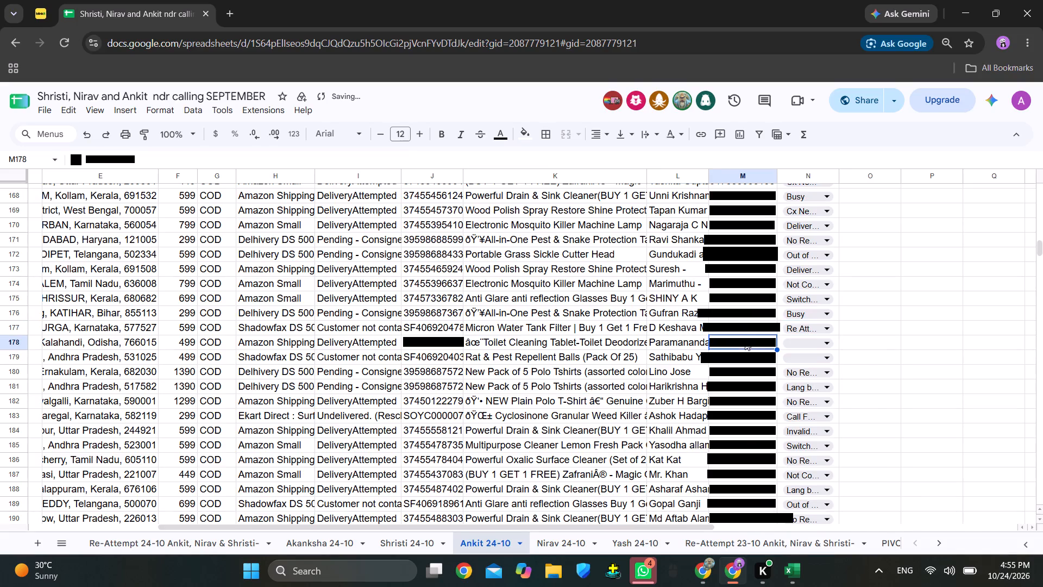
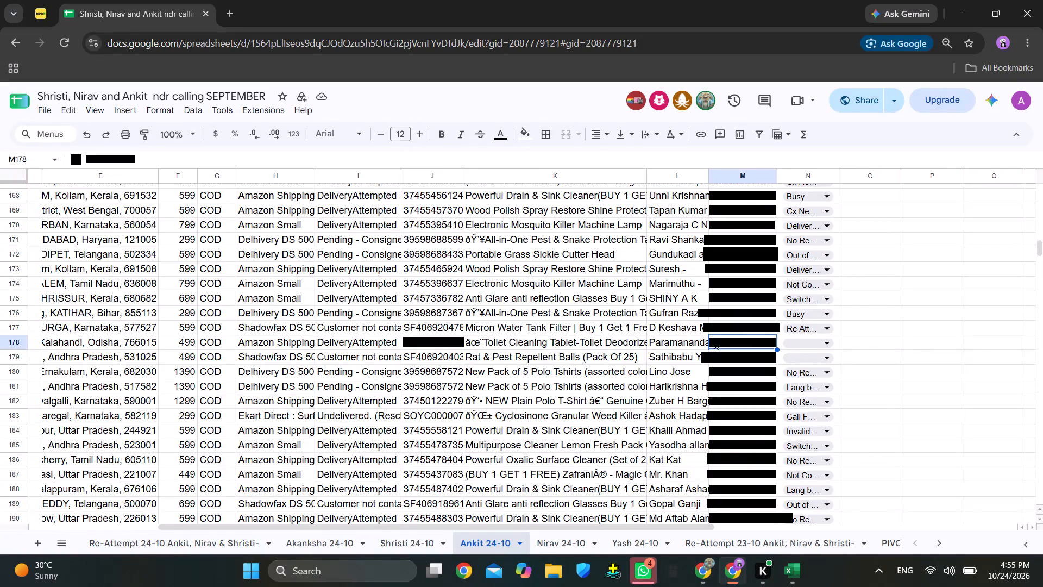
Check the customer name and the full product description in row 178 of the Ankit 24-10 sheet.
left_click(680, 345)
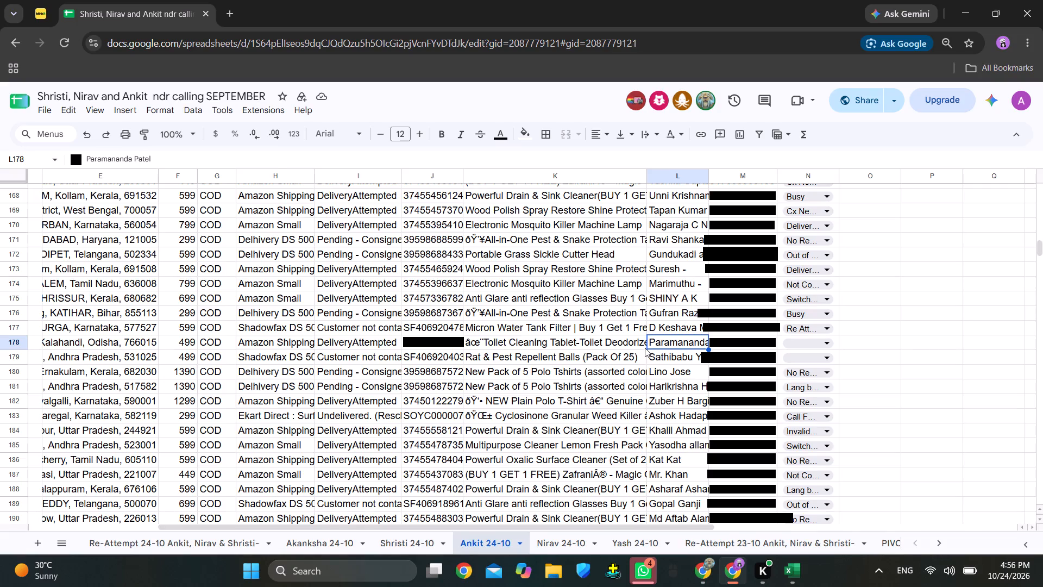
double_click(612, 341)
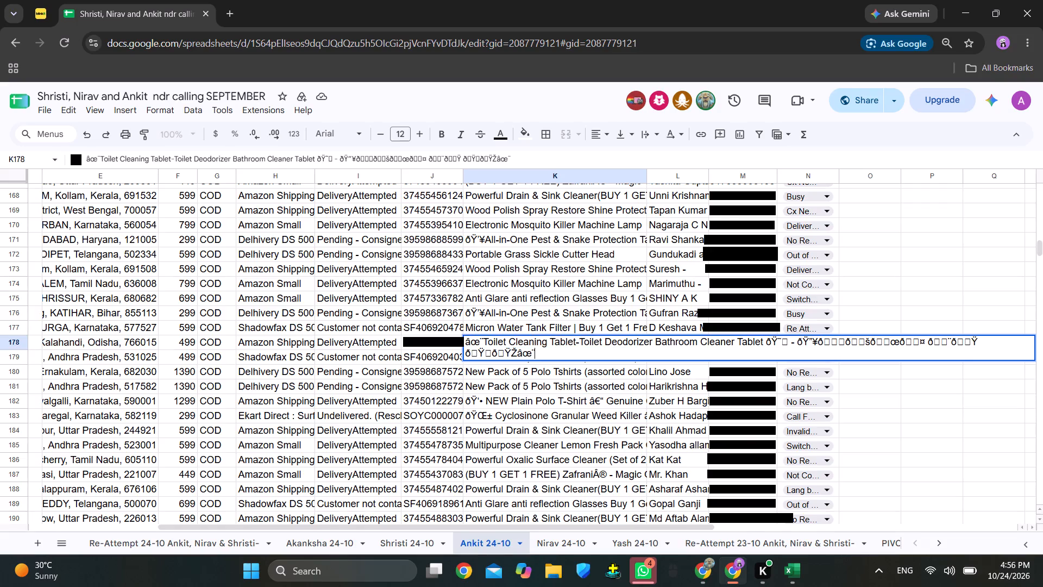
left_click(438, 342)
left_click(524, 338)
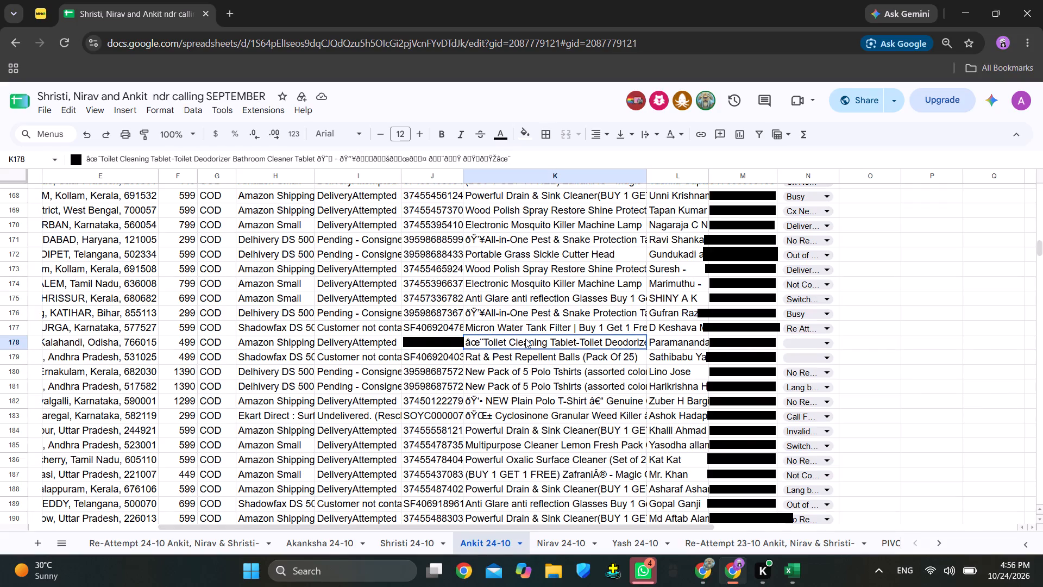
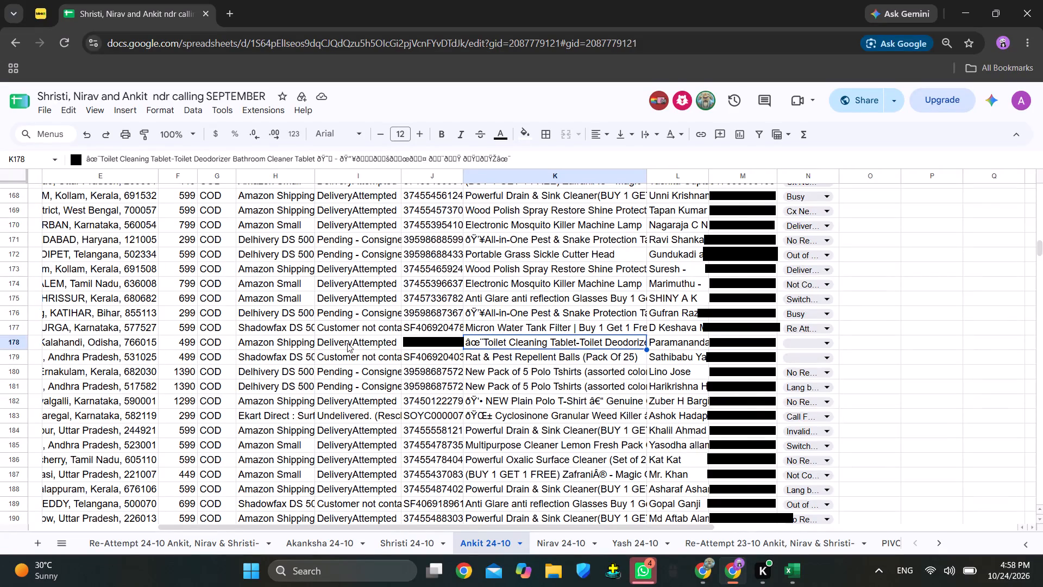
Set the remark in row 178 of the Ankit 24-10 sheet to Cx Disconnected.
left_click(676, 340)
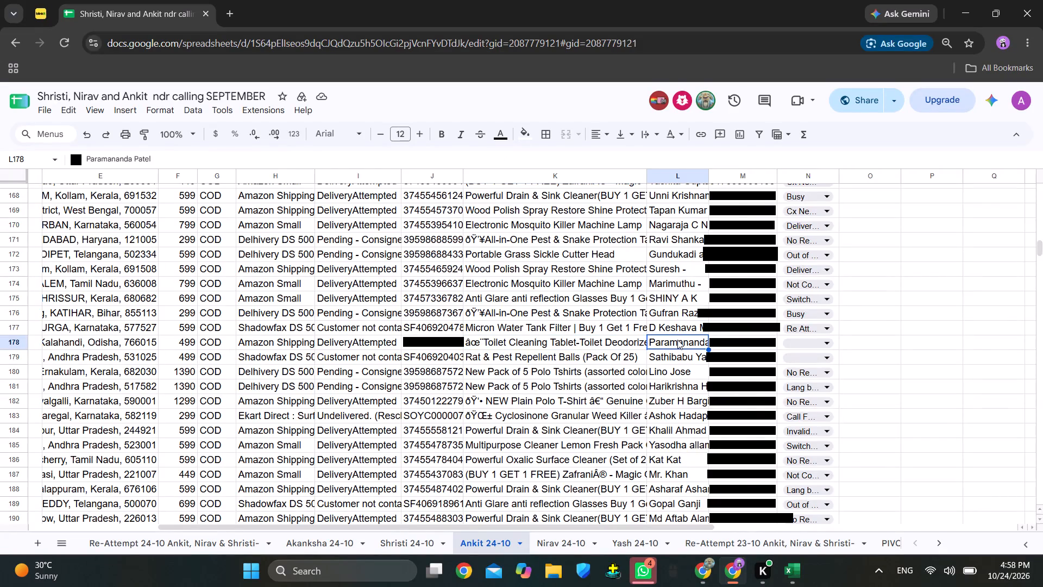
left_click(808, 339)
scroll(818, 405, "down", 2)
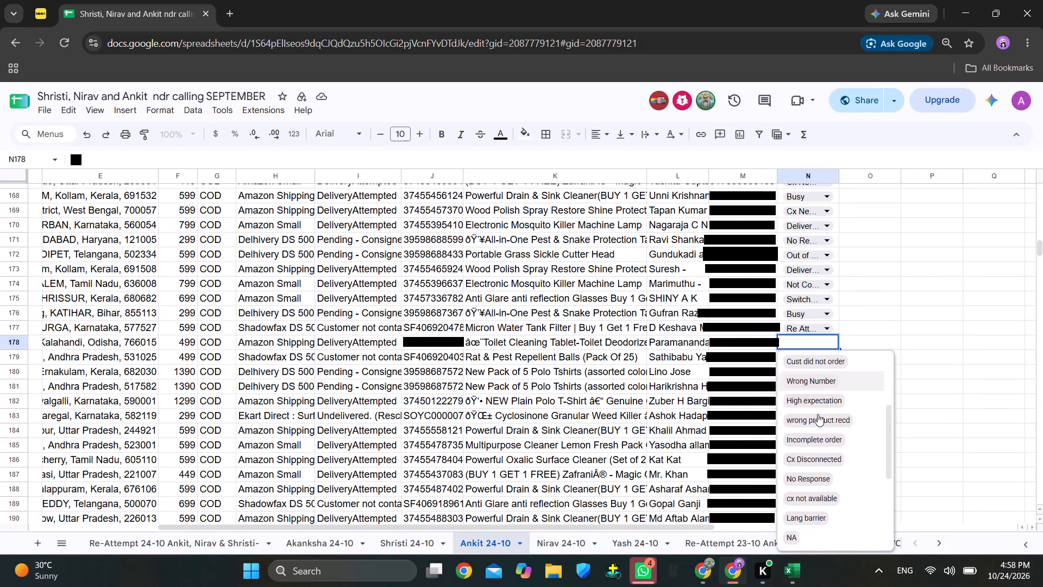
scroll(818, 411, "down", 1)
left_click(822, 392)
Check the contact number and the full customer name in row 179 of the Ankit 24-10 sheet.
left_click(761, 360)
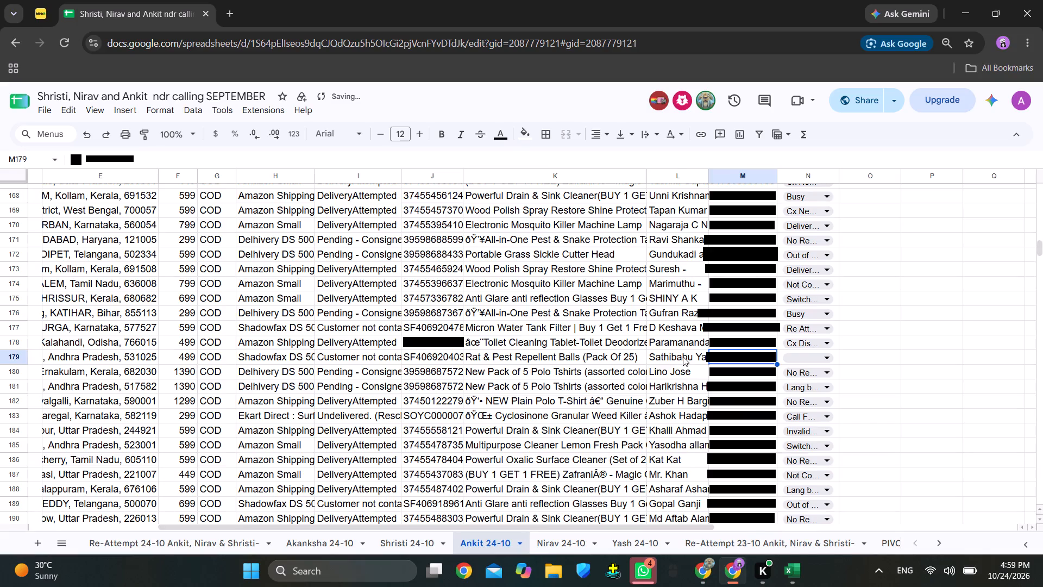
left_click(683, 357)
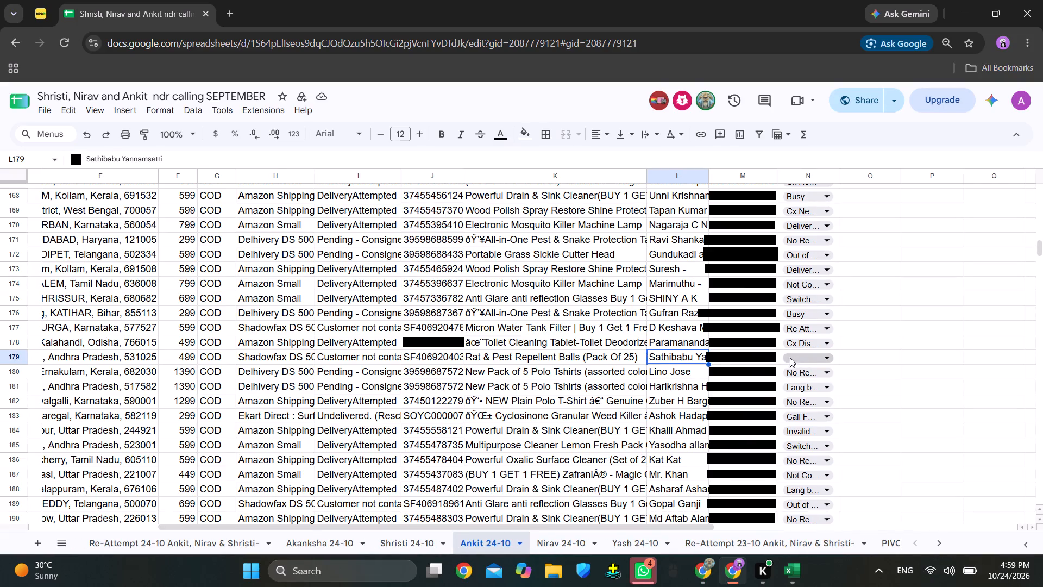
Look through the rows below row 179 and the Ankit remarks pivot table beneath the data.
scroll(657, 394, "down", 13)
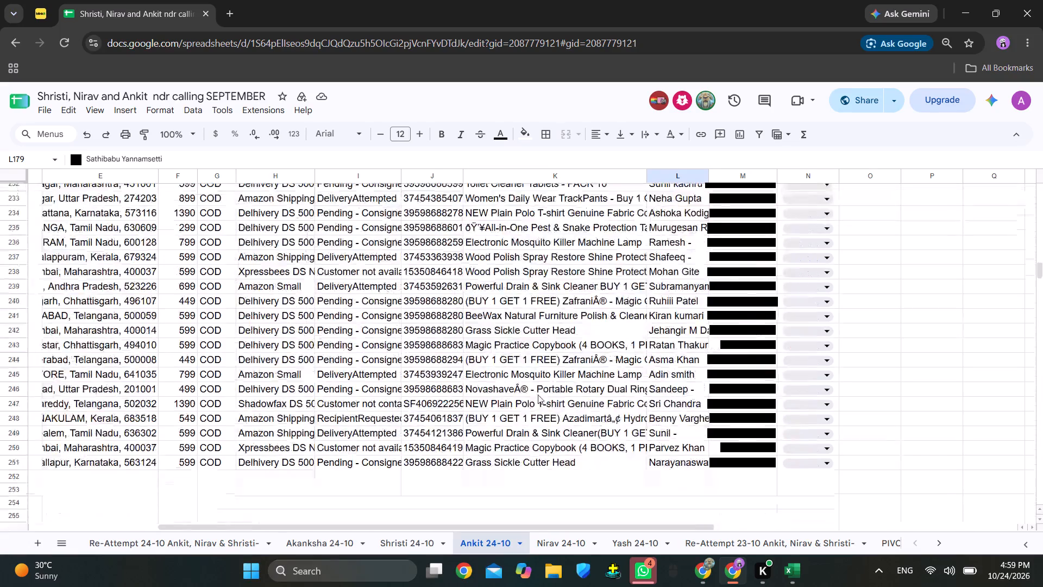
scroll(538, 395, "down", 6)
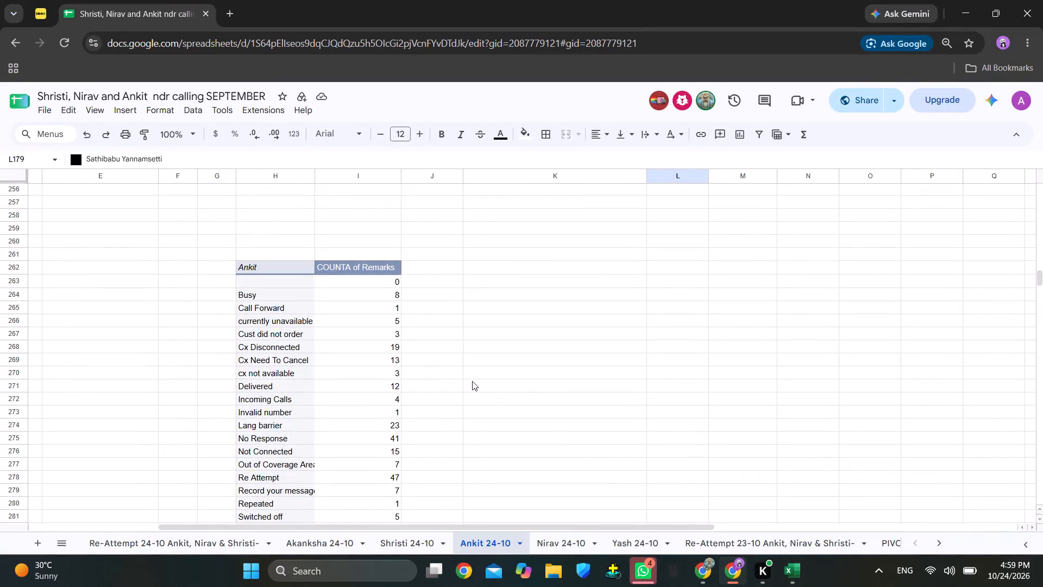
scroll(788, 322, "up", 1)
scroll(788, 322, "down", 1)
scroll(788, 322, "up", 11)
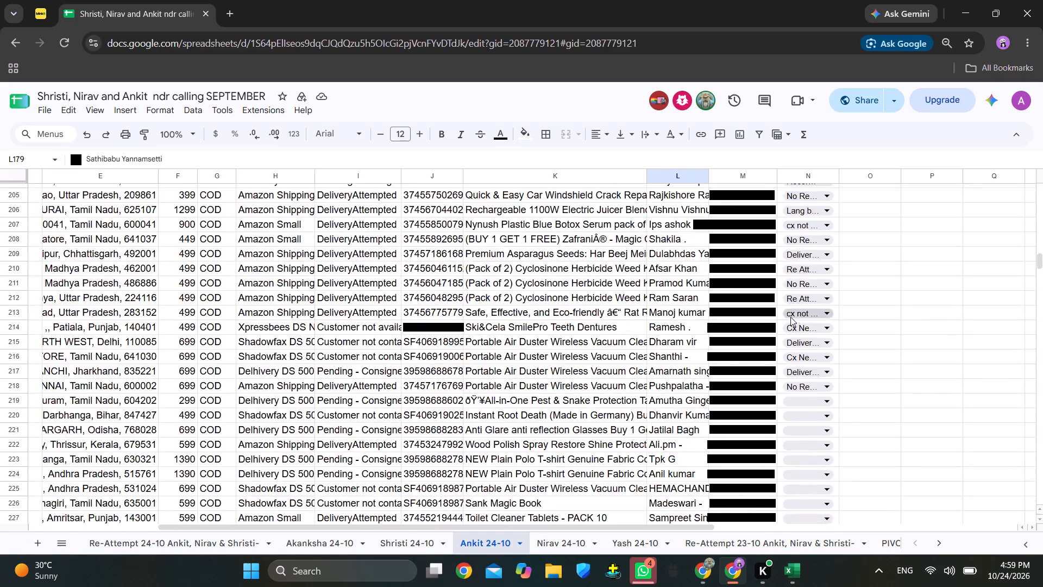
scroll(790, 317, "up", 7)
Set the remark in row 179 of the Ankit 24-10 sheet to cx not available.
left_click(815, 289)
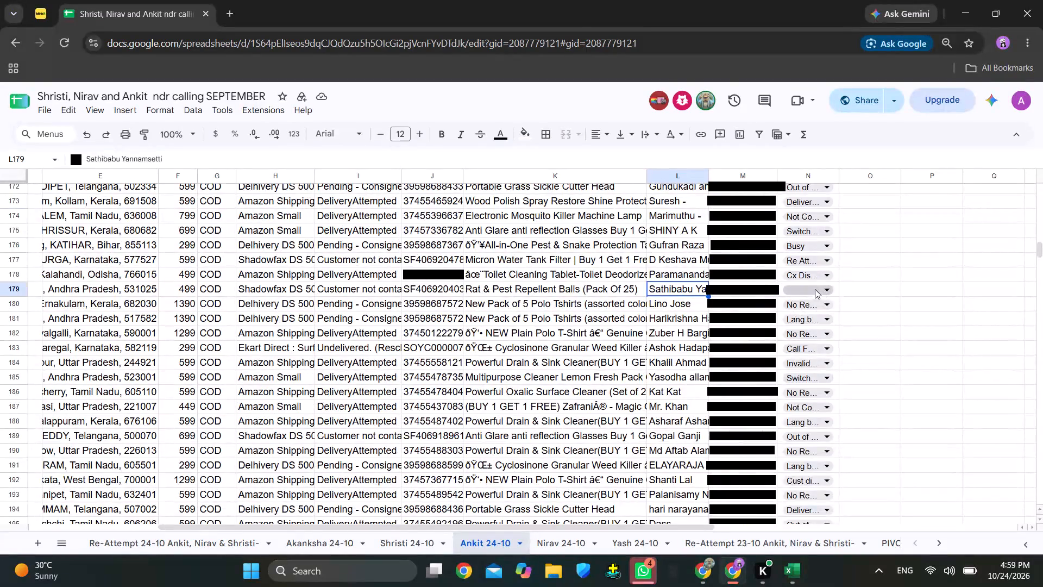
scroll(815, 388, "down", 2)
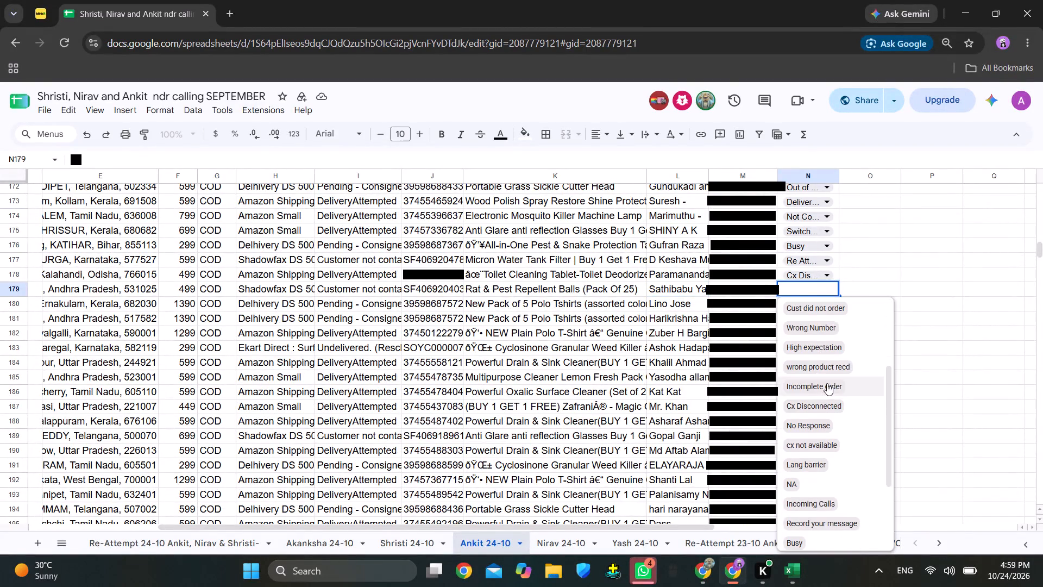
left_click(826, 448)
Review the remark counts and grand total in the Ankit pivot table below the data.
scroll(797, 364, "down", 9)
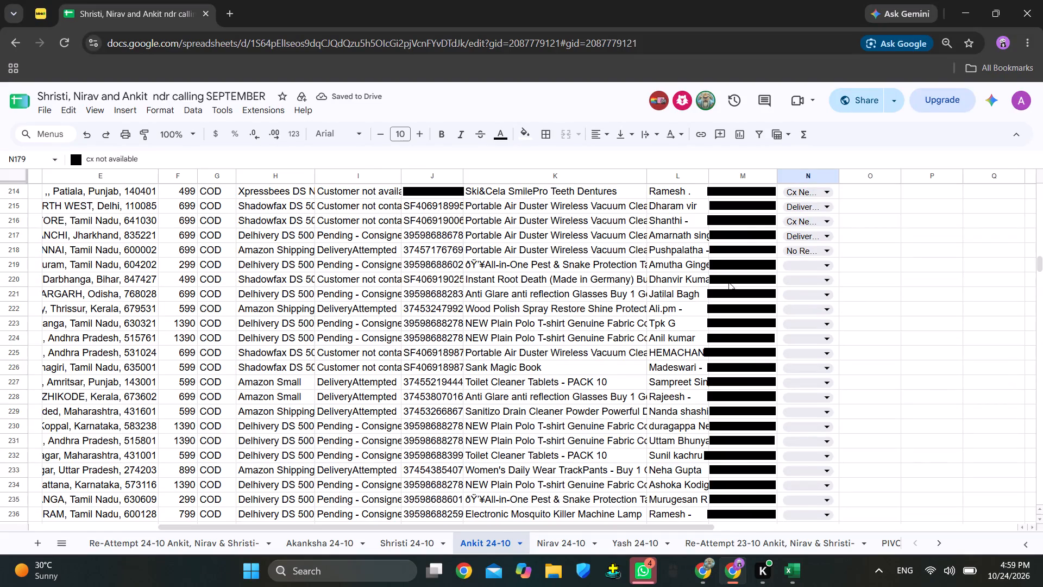
scroll(736, 326, "down", 6)
scroll(726, 331, "up", 1)
scroll(582, 360, "down", 2)
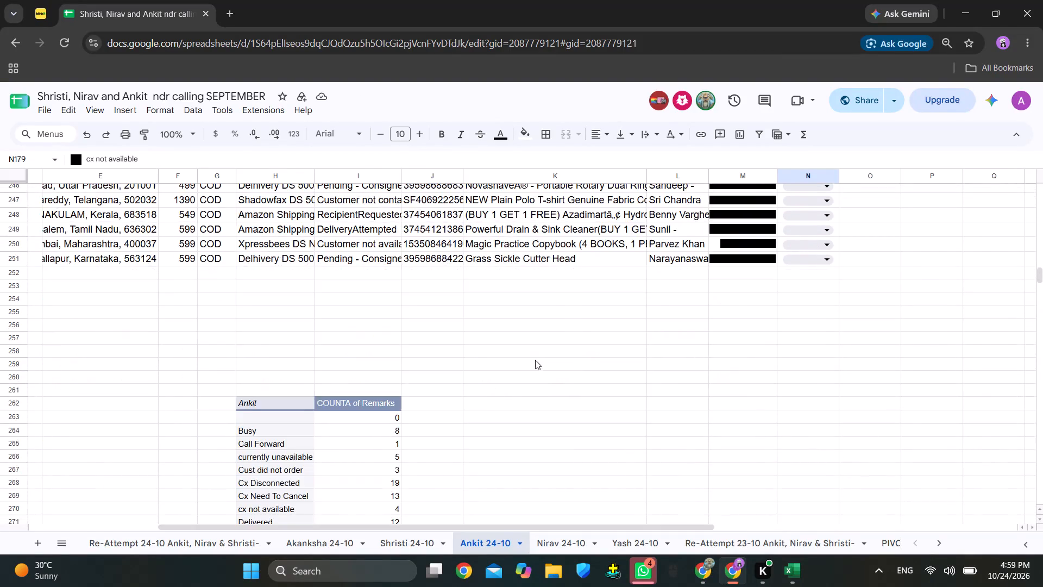
scroll(537, 360, "down", 4)
scroll(539, 358, "up", 1)
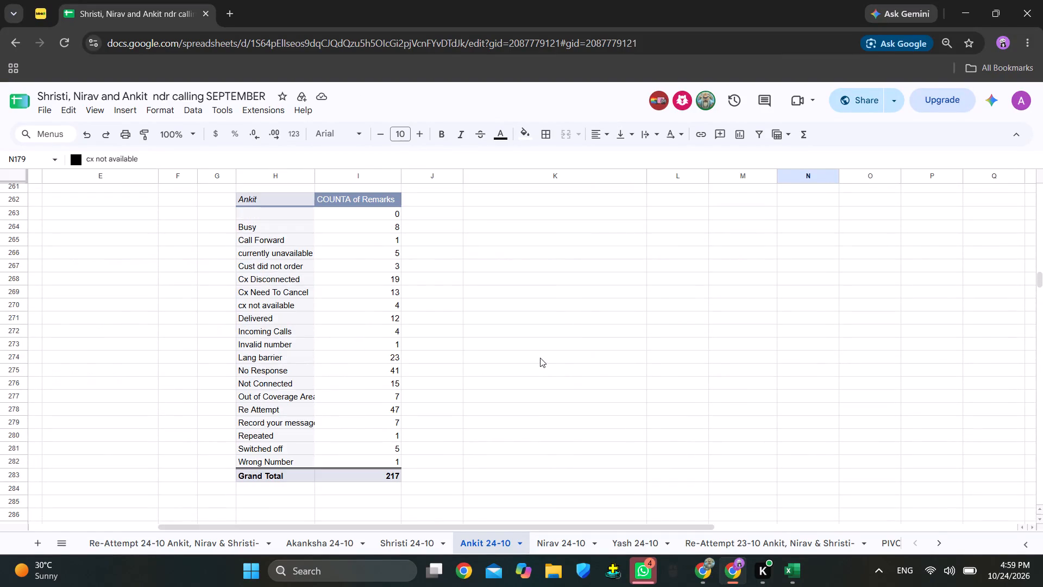